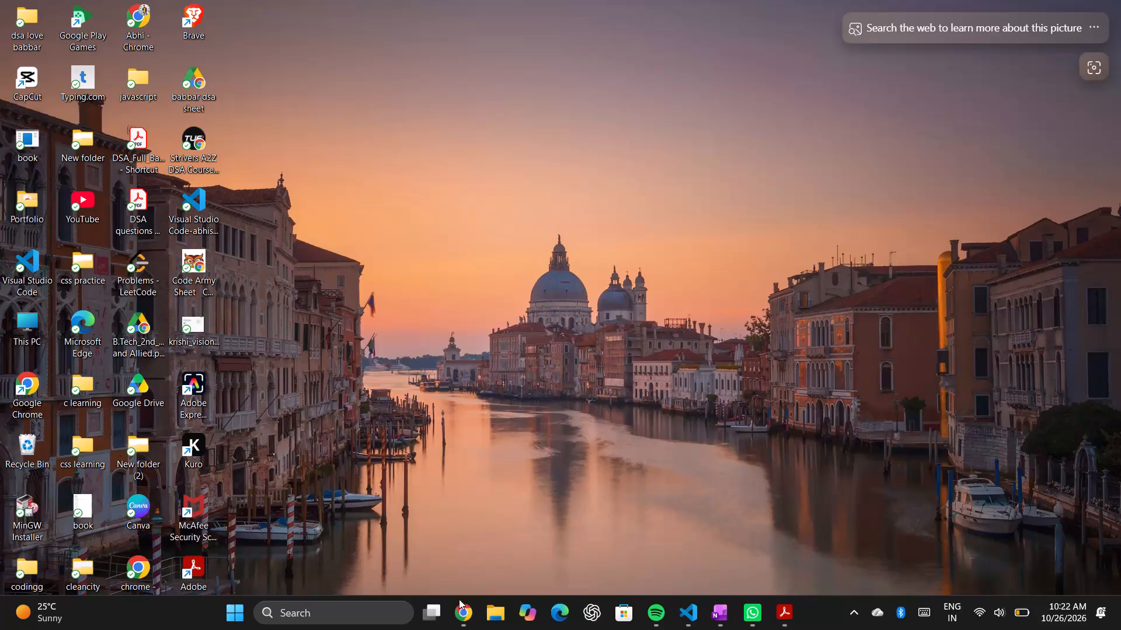
Switch to Chrome, where the résumé's LaTeX source is open in Overleaf.
left_click(457, 614)
left_click(466, 610)
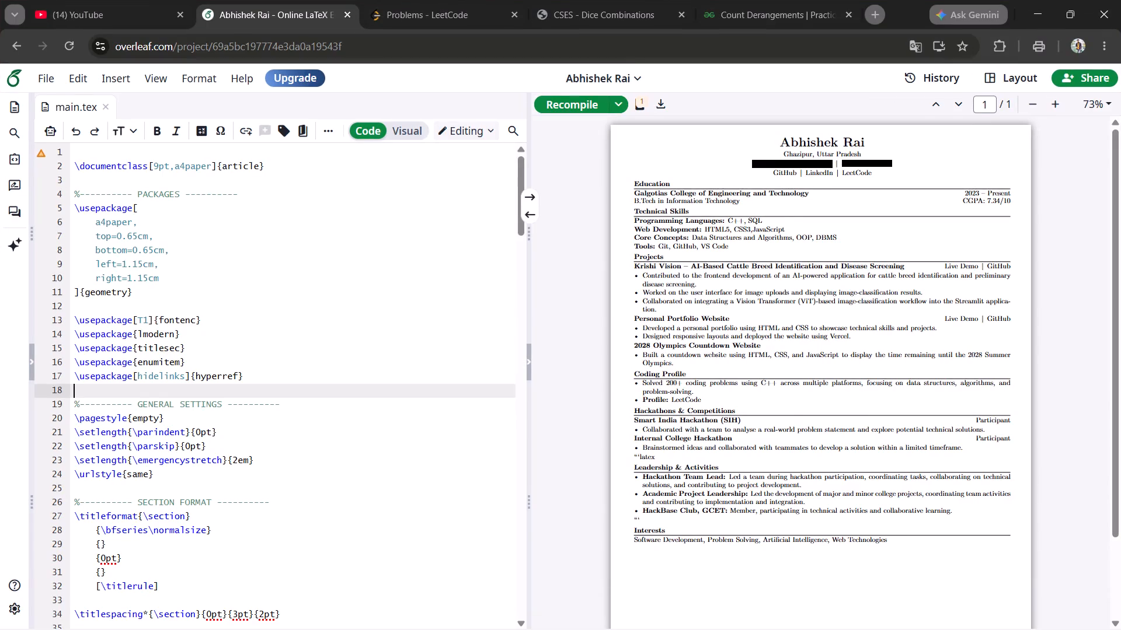
Replace the city in the résumé header's location line with Greater Noida.
scroll(181, 321, "up", 6)
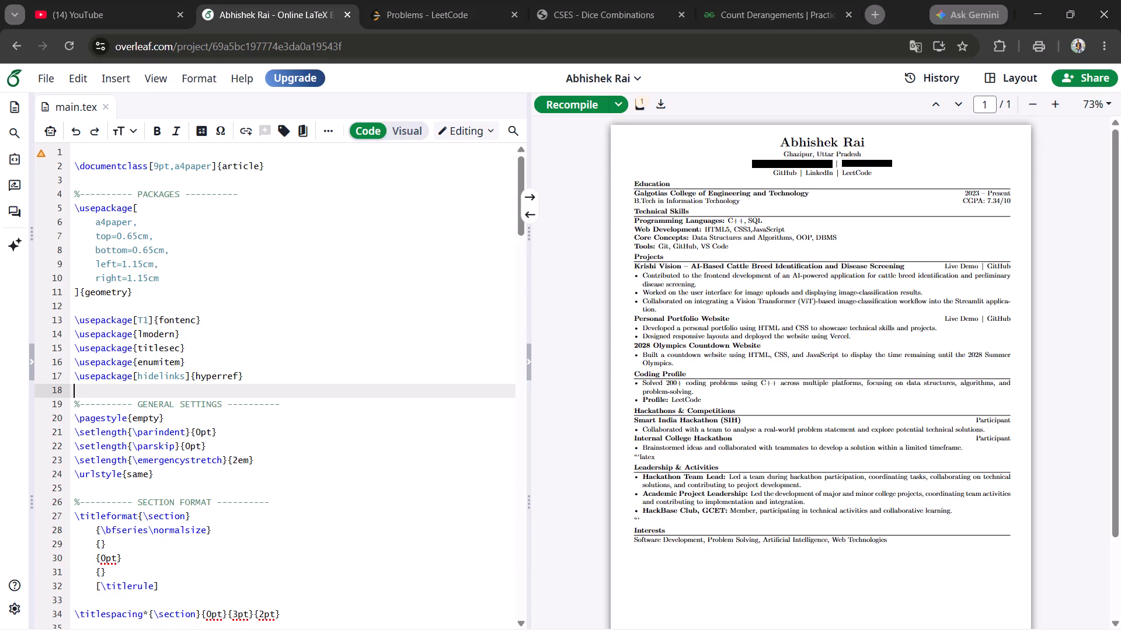
scroll(190, 326, "down", 4)
scroll(190, 326, "up", 6)
scroll(171, 360, "down", 1)
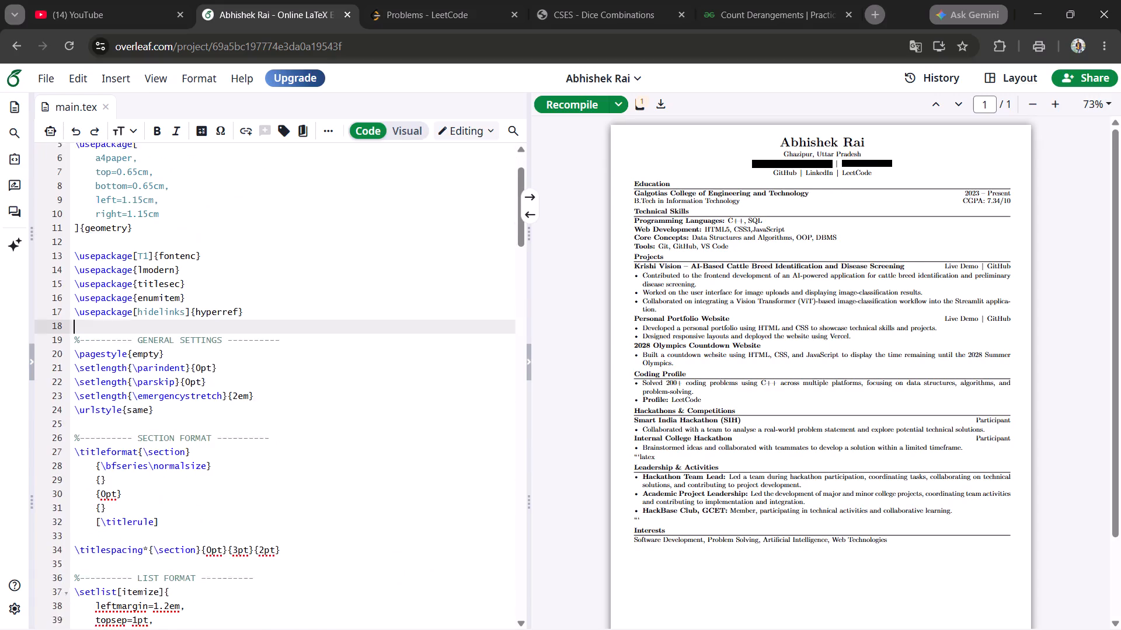
scroll(171, 358, "down", 2)
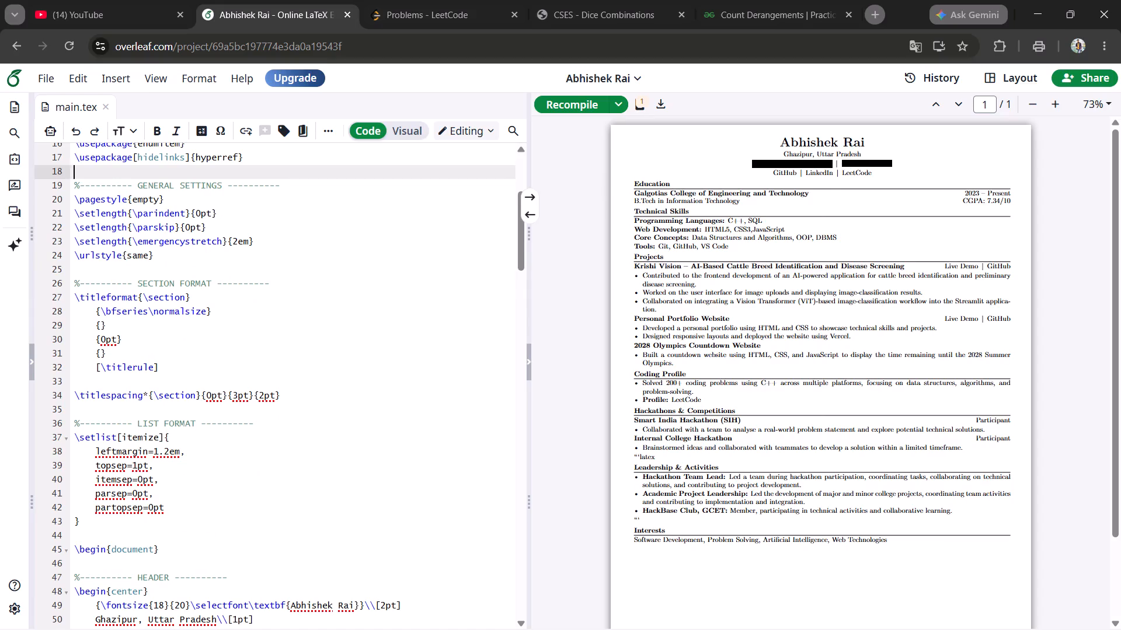
scroll(170, 352, "up", 5)
scroll(170, 352, "down", 3)
scroll(170, 352, "up", 1)
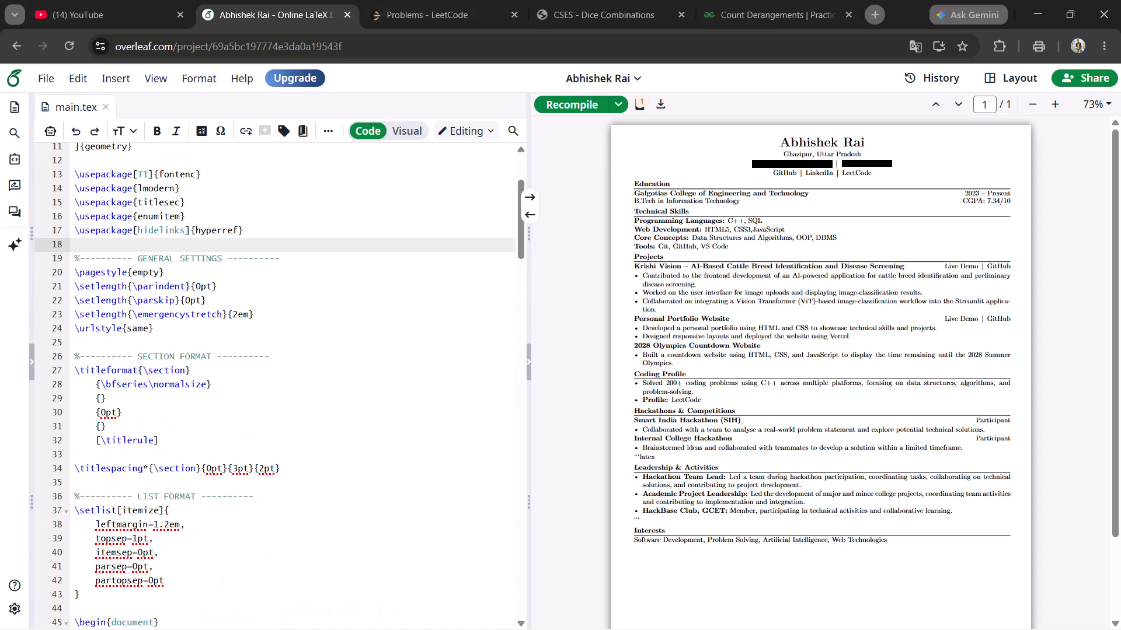
scroll(170, 352, "down", 4)
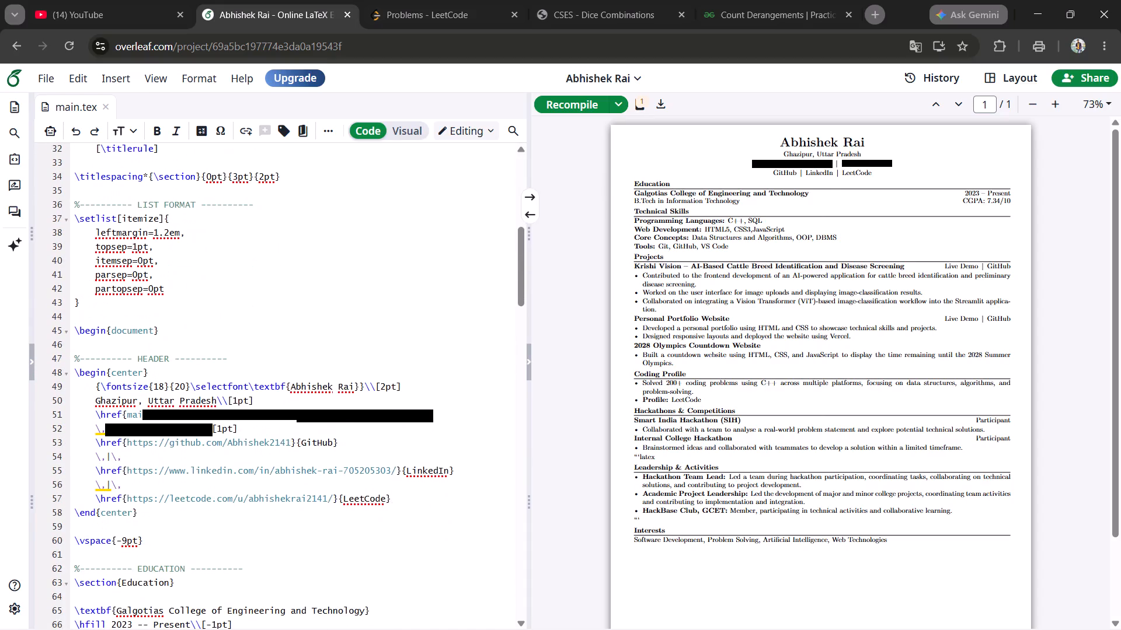
left_click(138, 399)
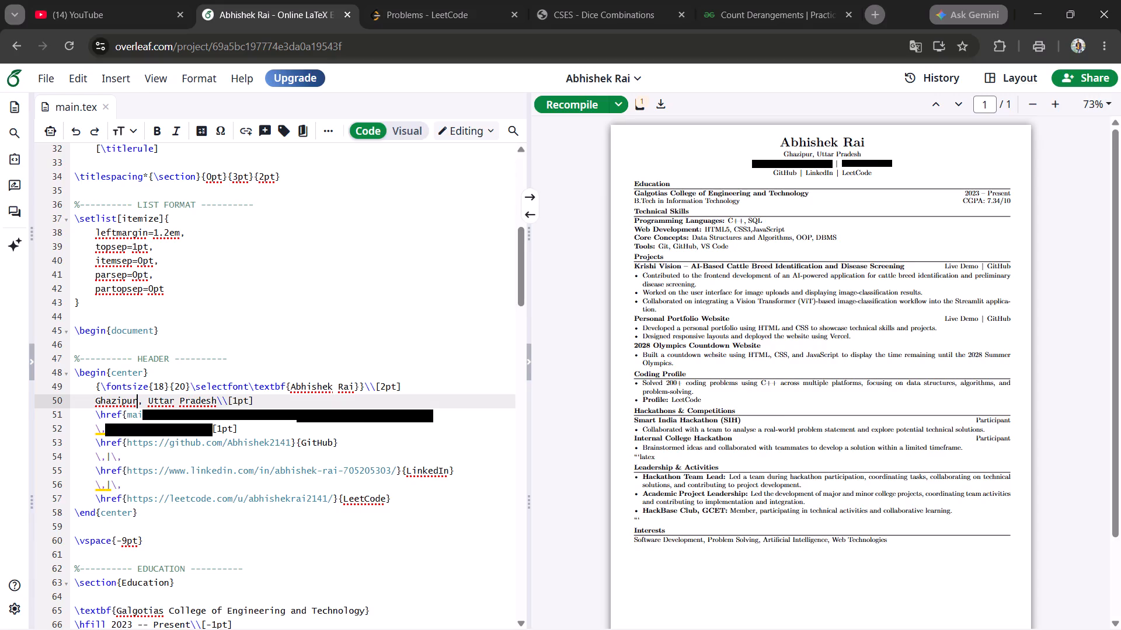
key("BackSpace")
key("BackSpace")
key("BackSpace")
key("BackSpace")
key("BackSpace")
key("BackSpace")
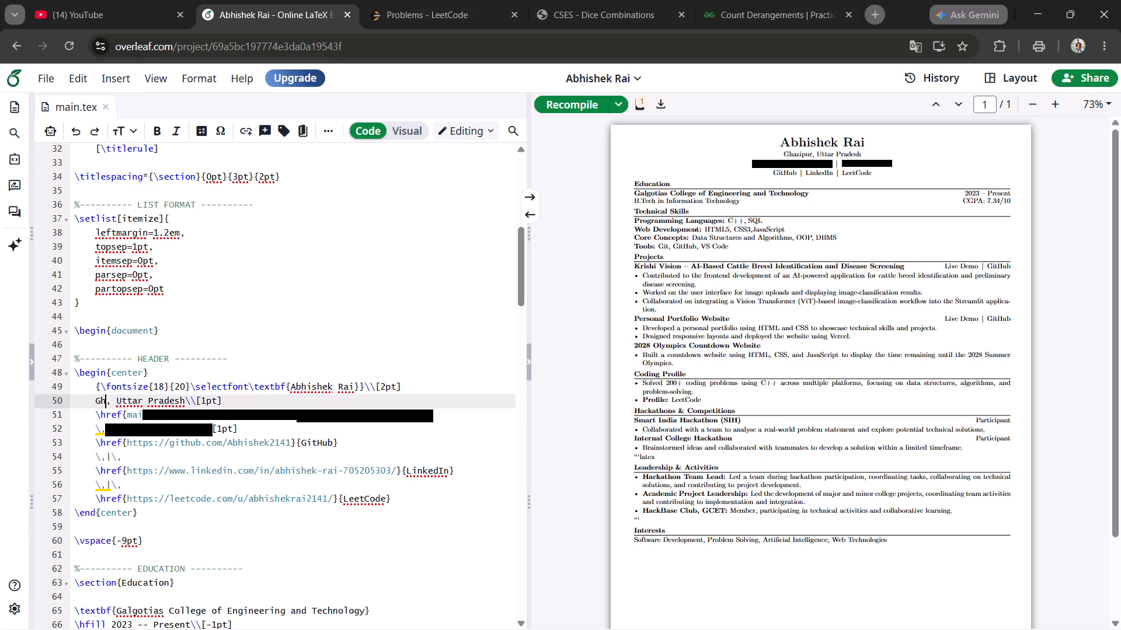
key("BackSpace")
type("reater NOid")
key("BackSpace")
key("BackSpace")
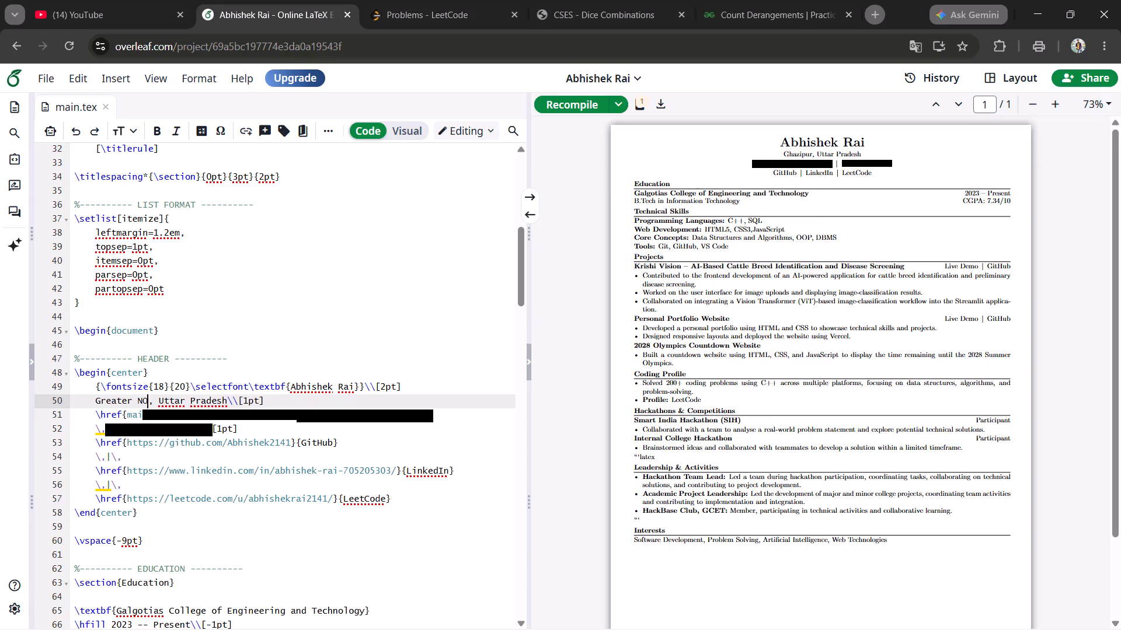
key("BackSpace")
type("od")
key("BackSpace")
type("ida")
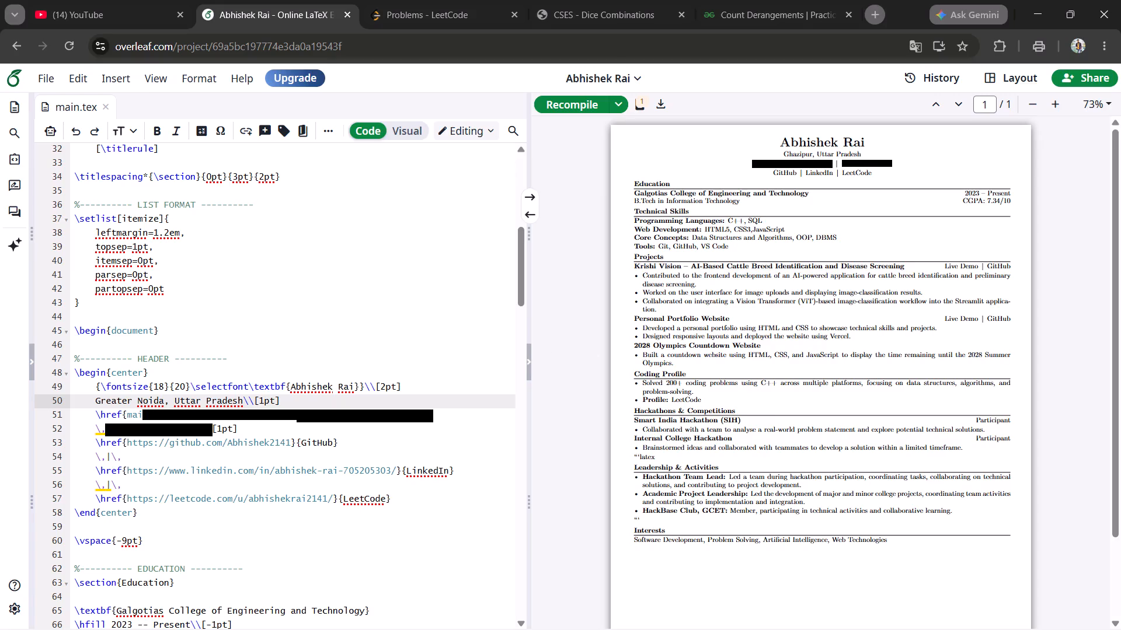
Change the SQL entry on the Programming Languages line of Technical Skills to MYSQL.
scroll(323, 362, "down", 1)
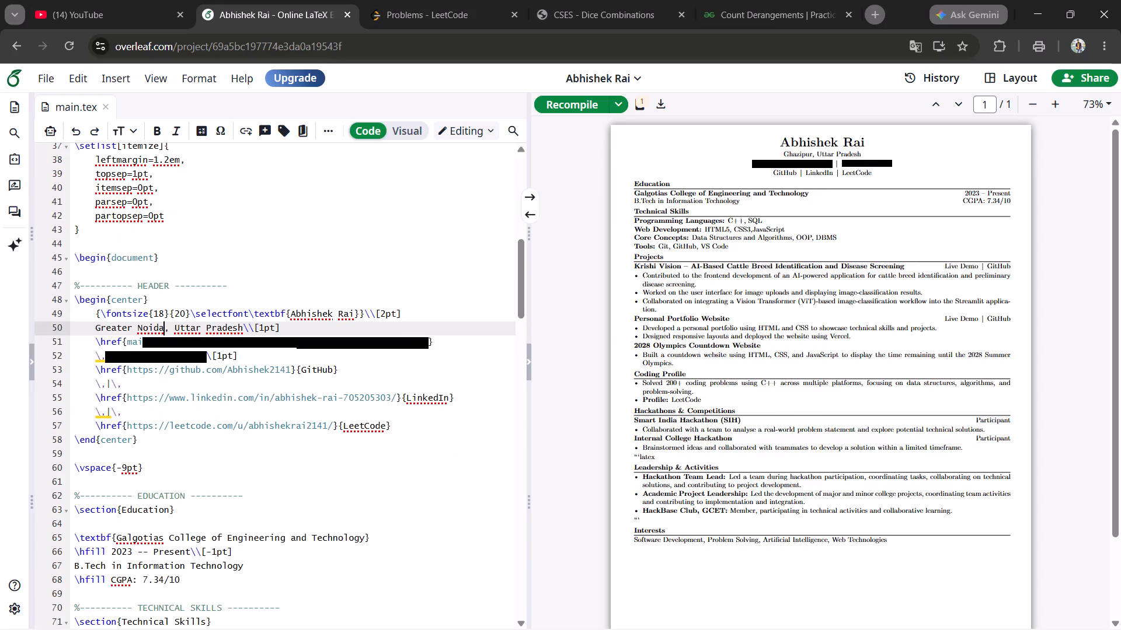
scroll(323, 361, "down", 3)
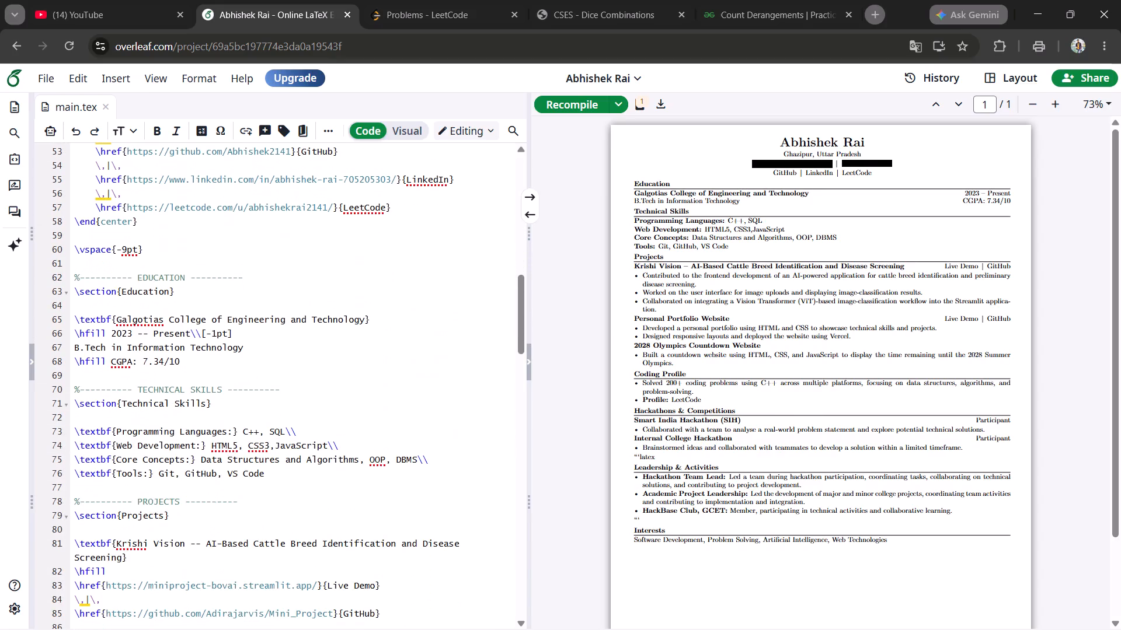
left_click(269, 430)
type("MY:")
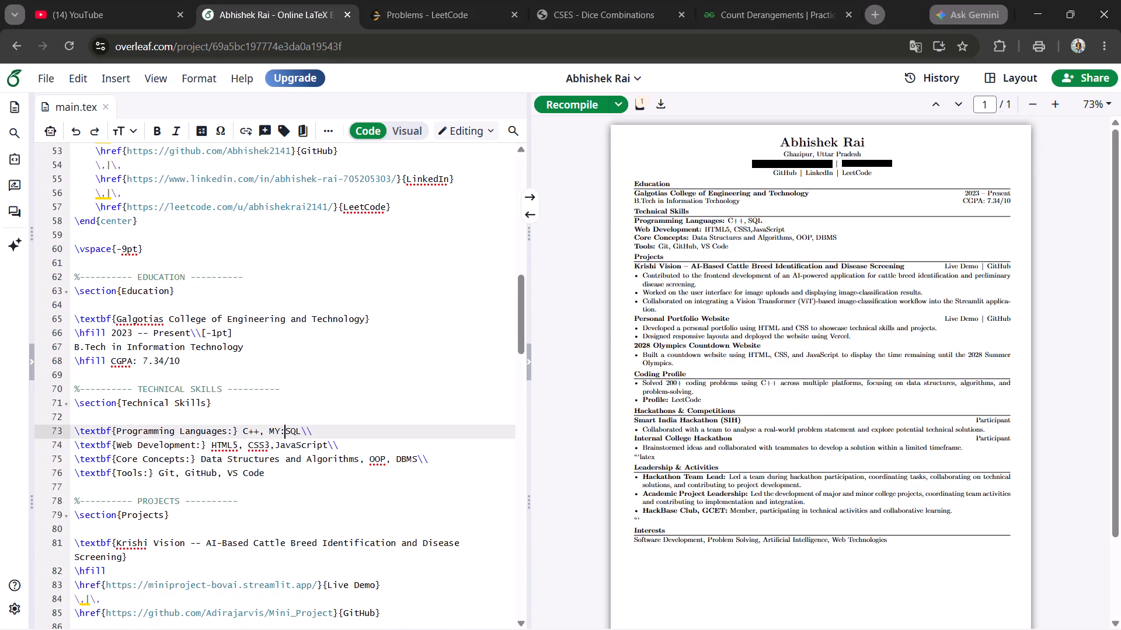
key("BackSpace")
key("space")
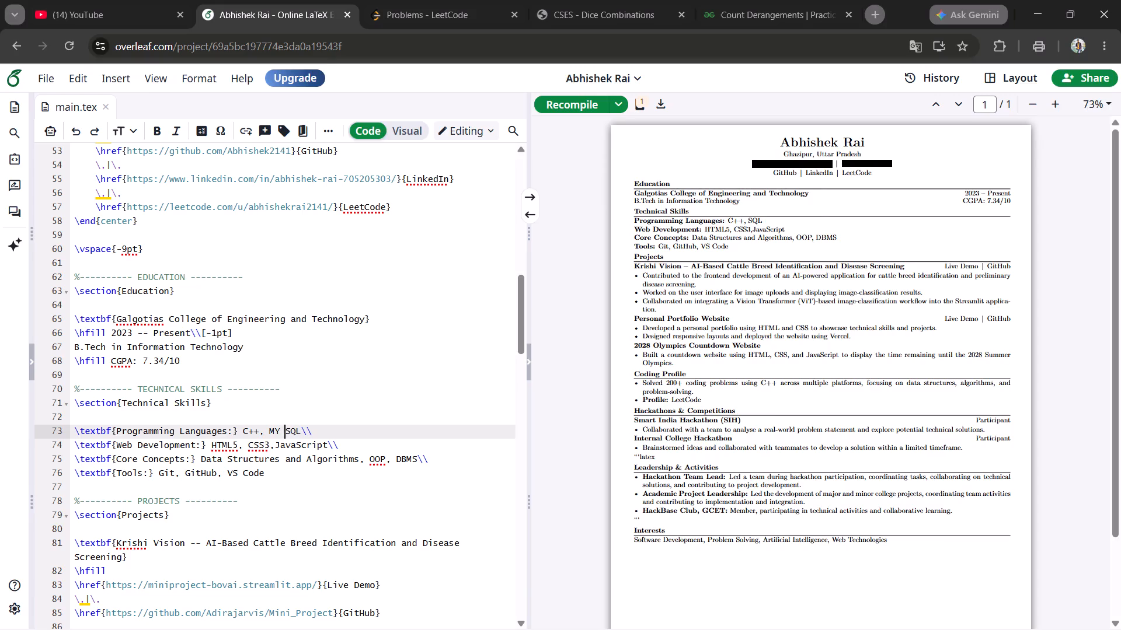
key("BackSpace")
Search Google for "mysq;" in a new tab to check how the MySQL name is written.
left_click(873, 15)
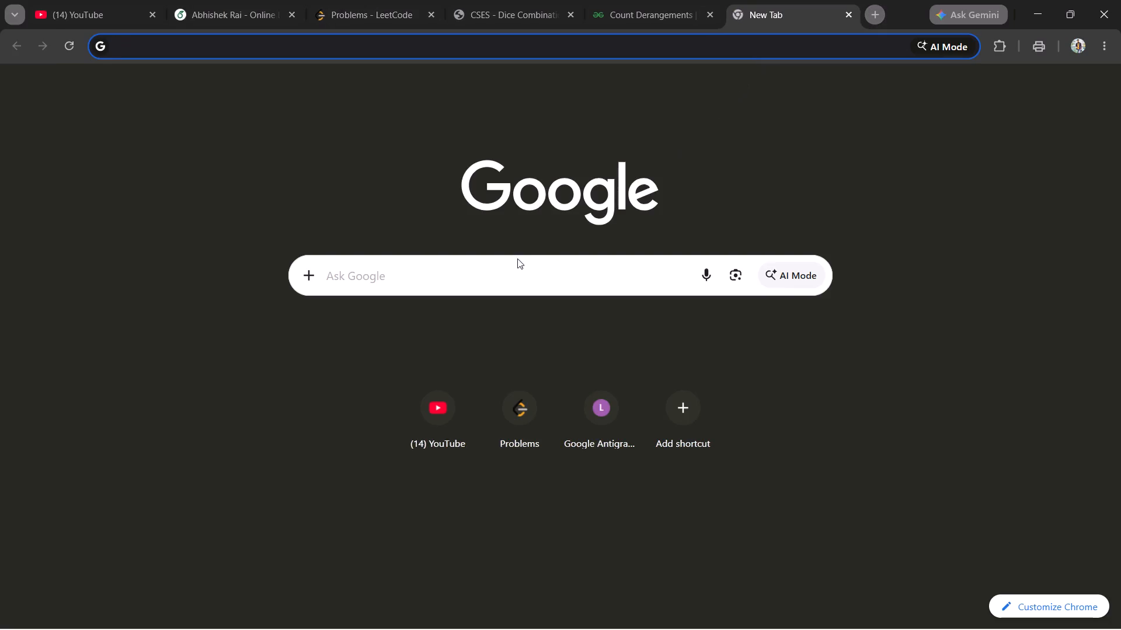
left_click(510, 273)
type("mysq;")
key("Return")
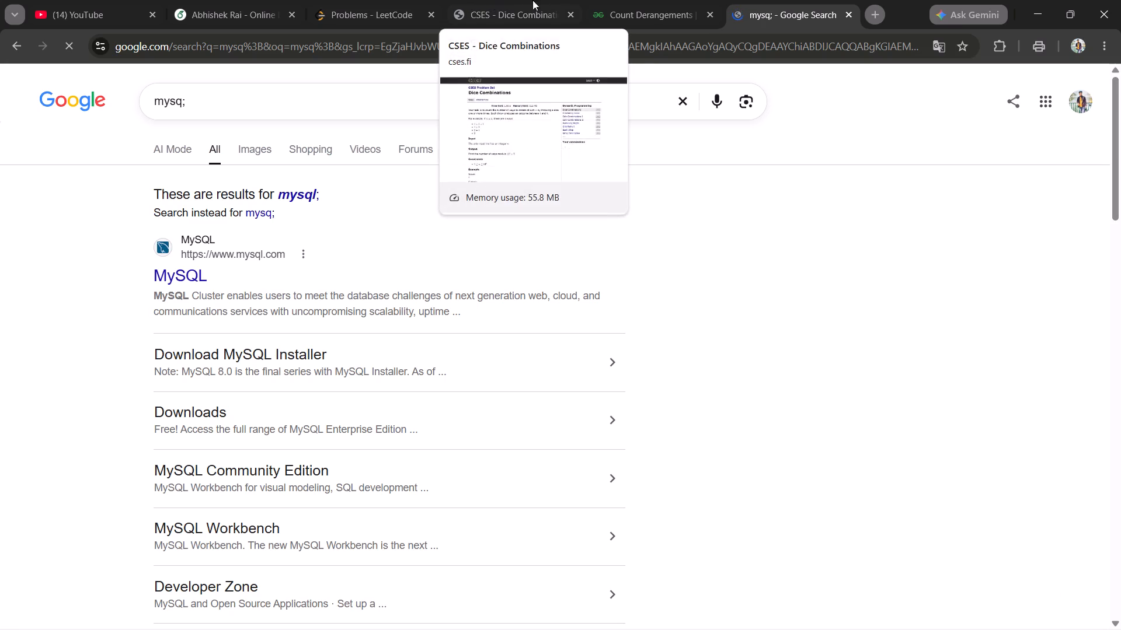
Return to the Overleaf résumé and correct the capitalisation of the database entry under Programming Languages to MySQL.
left_click(243, 1)
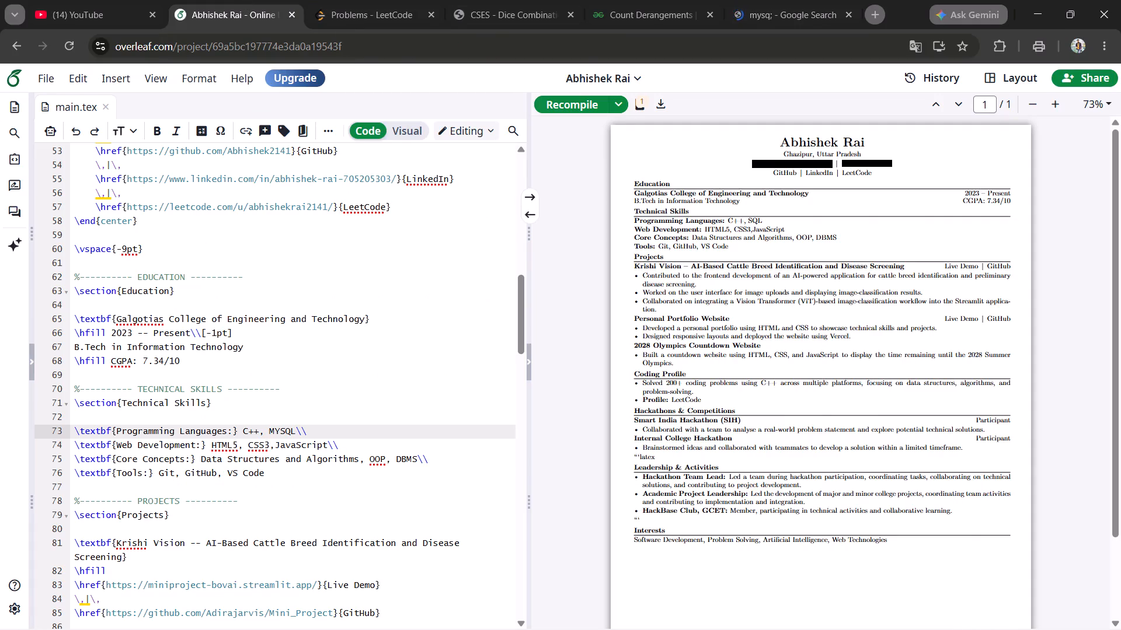
key("Right")
key("Left")
key("BackSpace")
key("y")
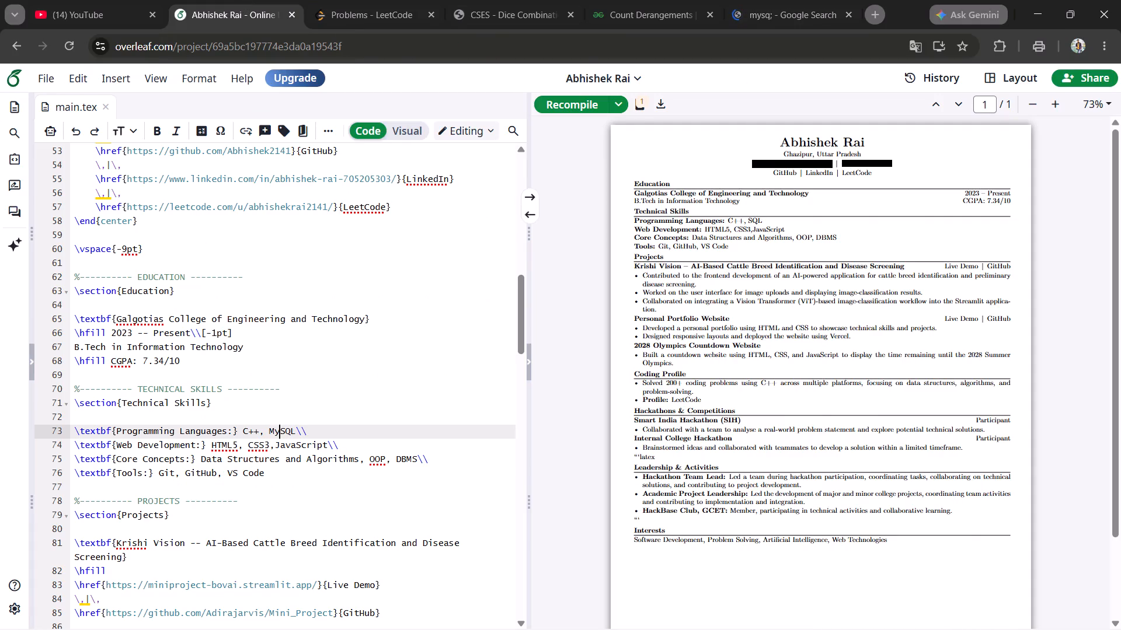
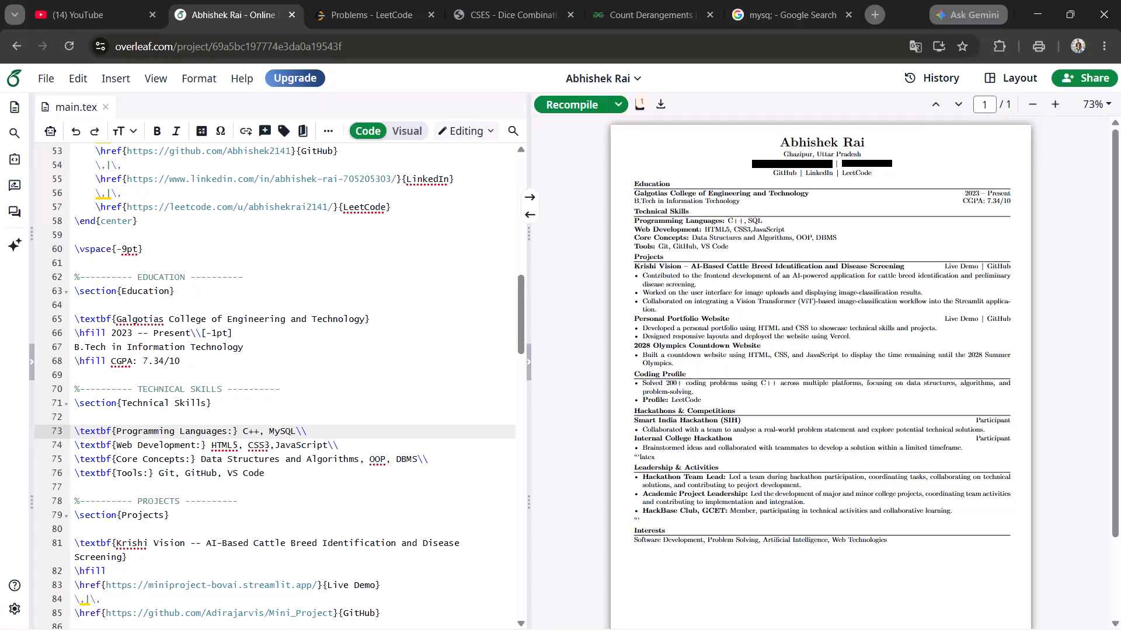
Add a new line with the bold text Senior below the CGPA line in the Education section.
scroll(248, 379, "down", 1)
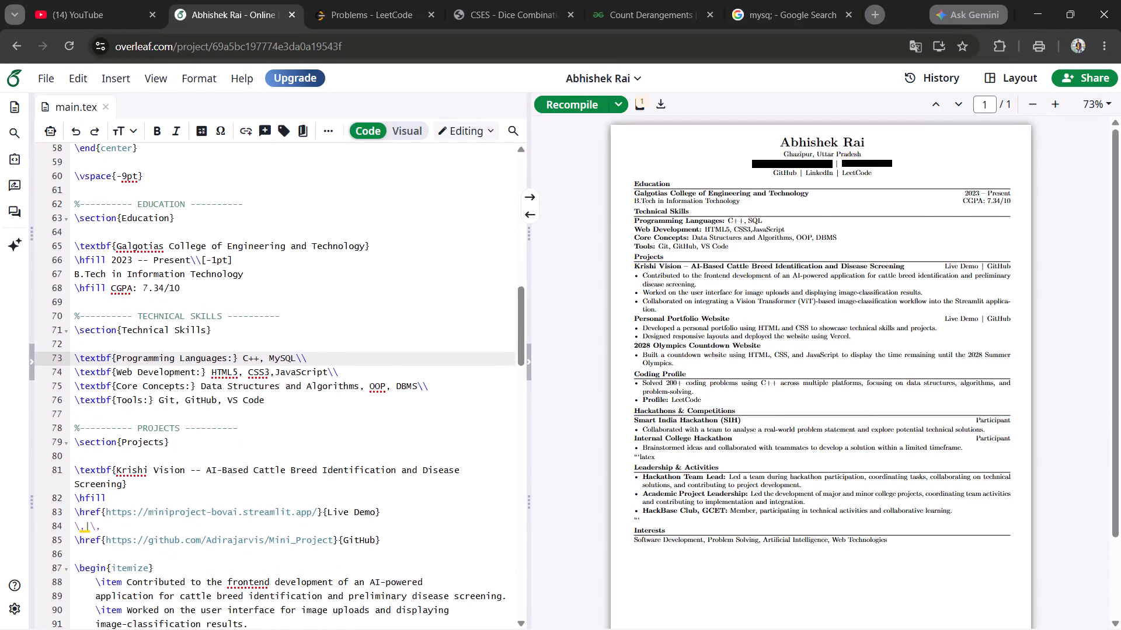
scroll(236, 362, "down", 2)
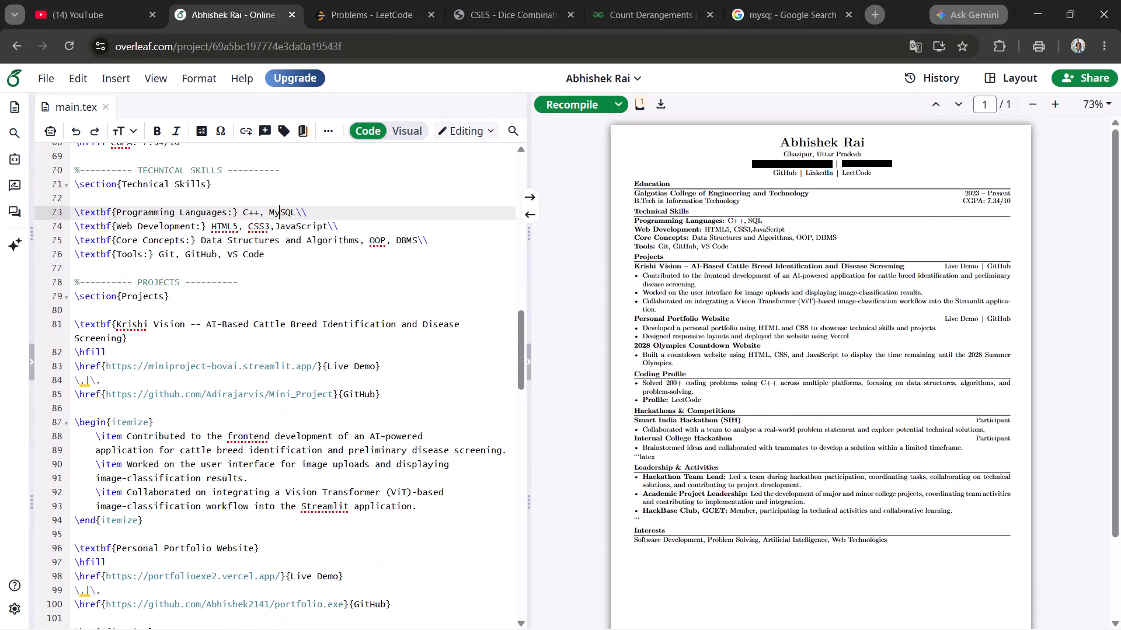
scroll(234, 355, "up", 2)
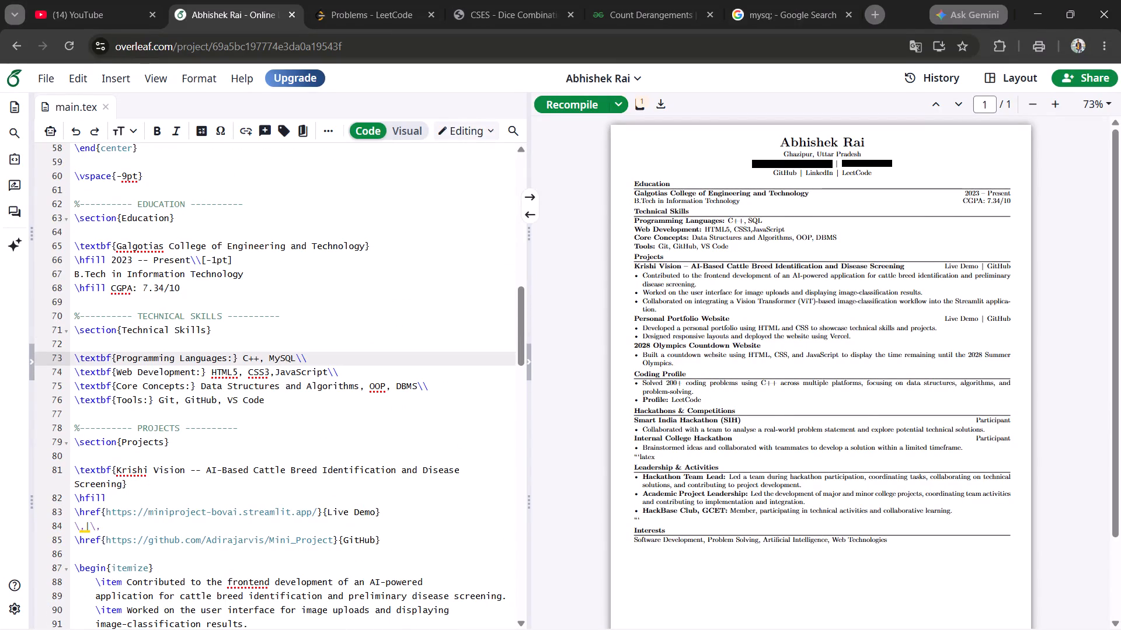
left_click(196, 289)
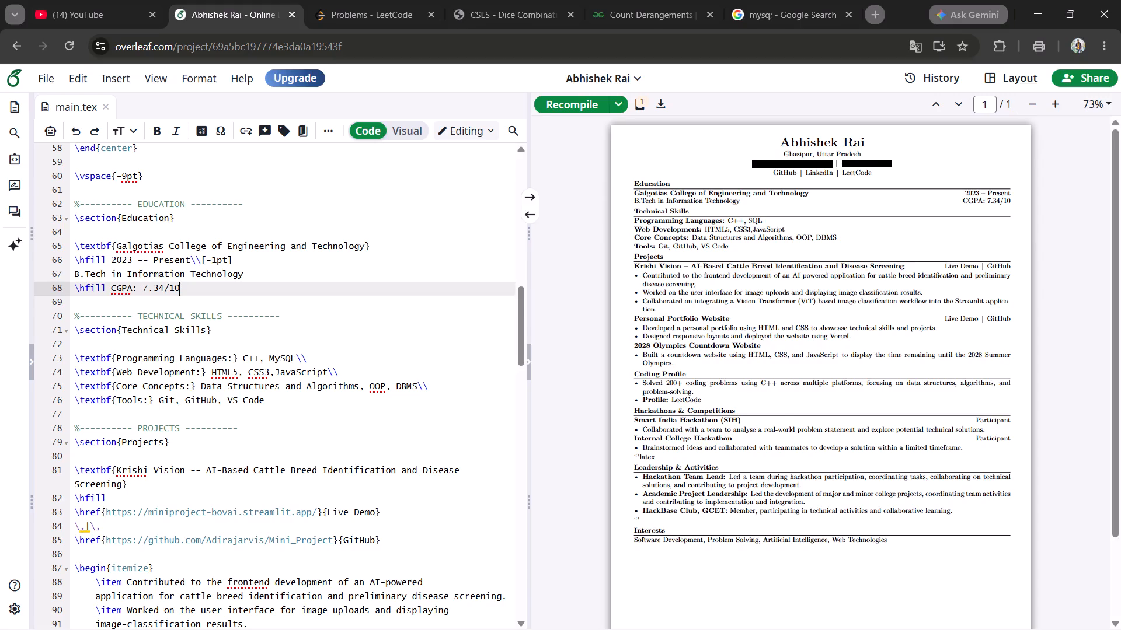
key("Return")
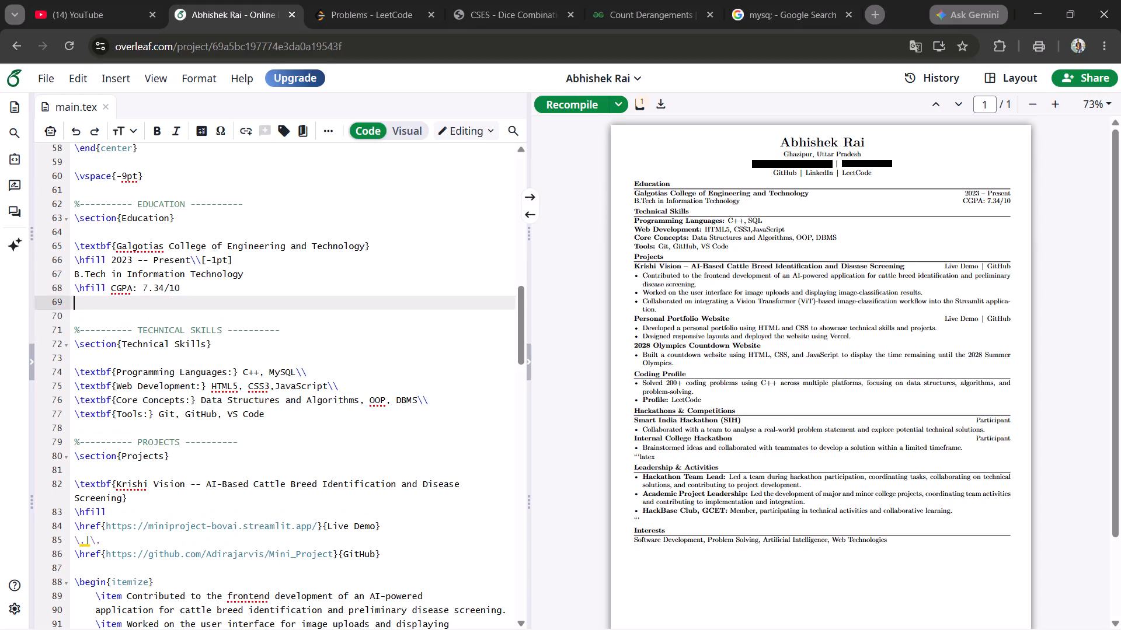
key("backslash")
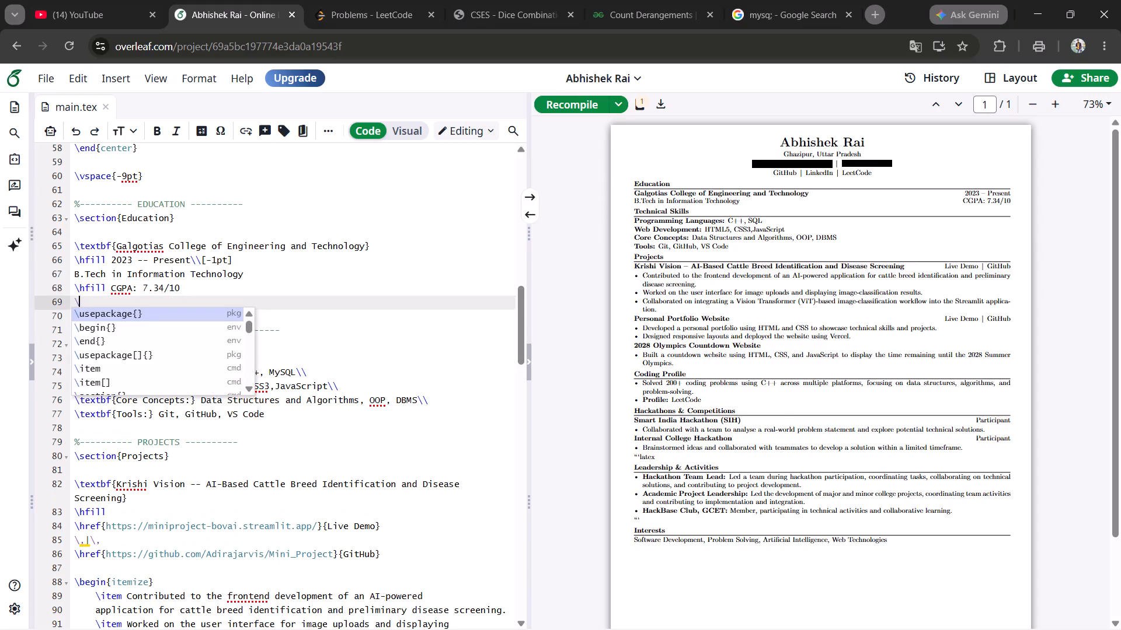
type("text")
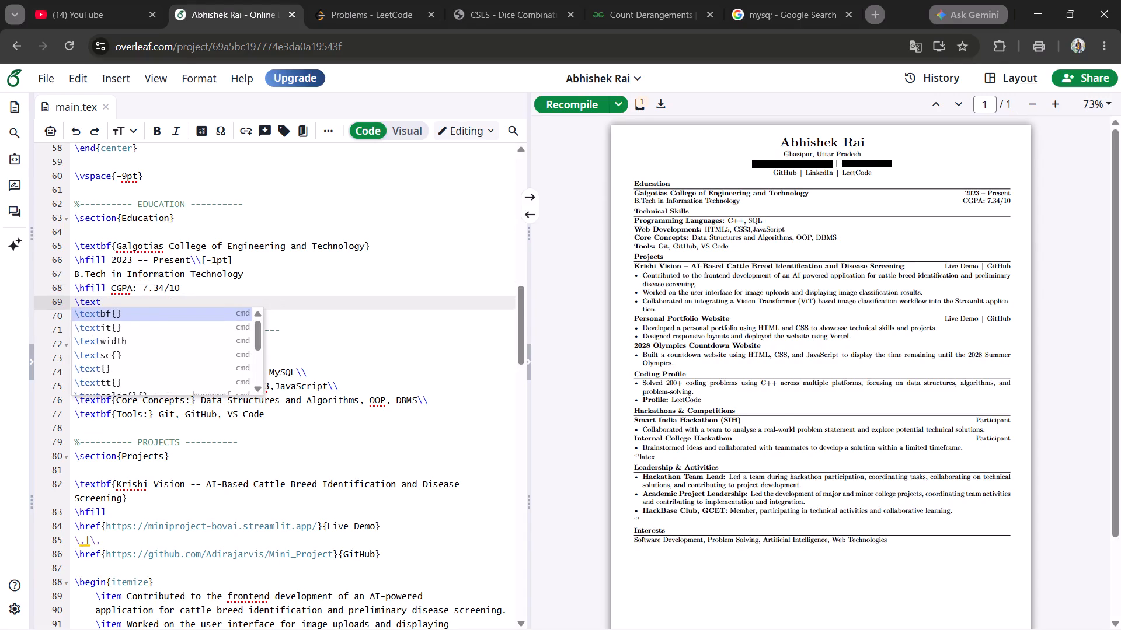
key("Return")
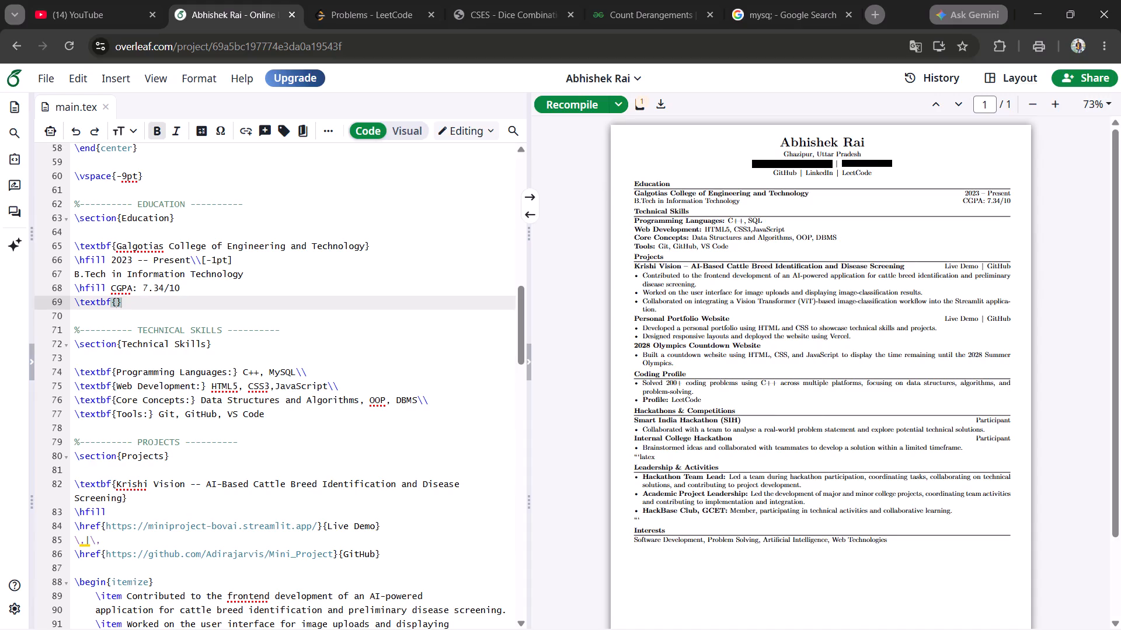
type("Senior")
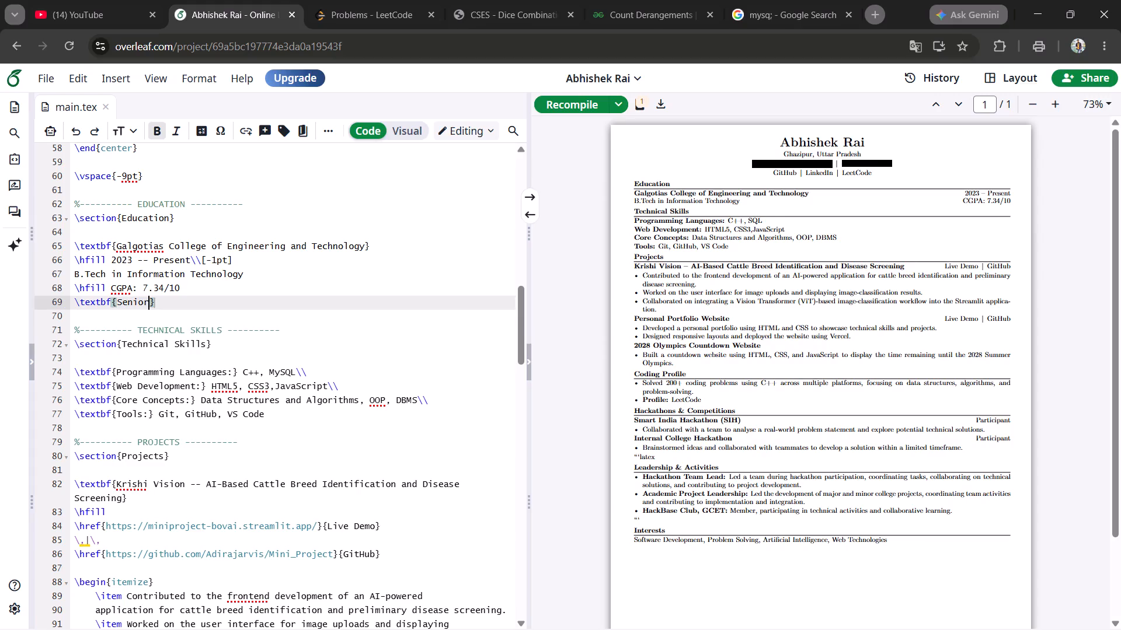
Search Google for "ats" in a new tab and look through the results.
left_click(869, 8)
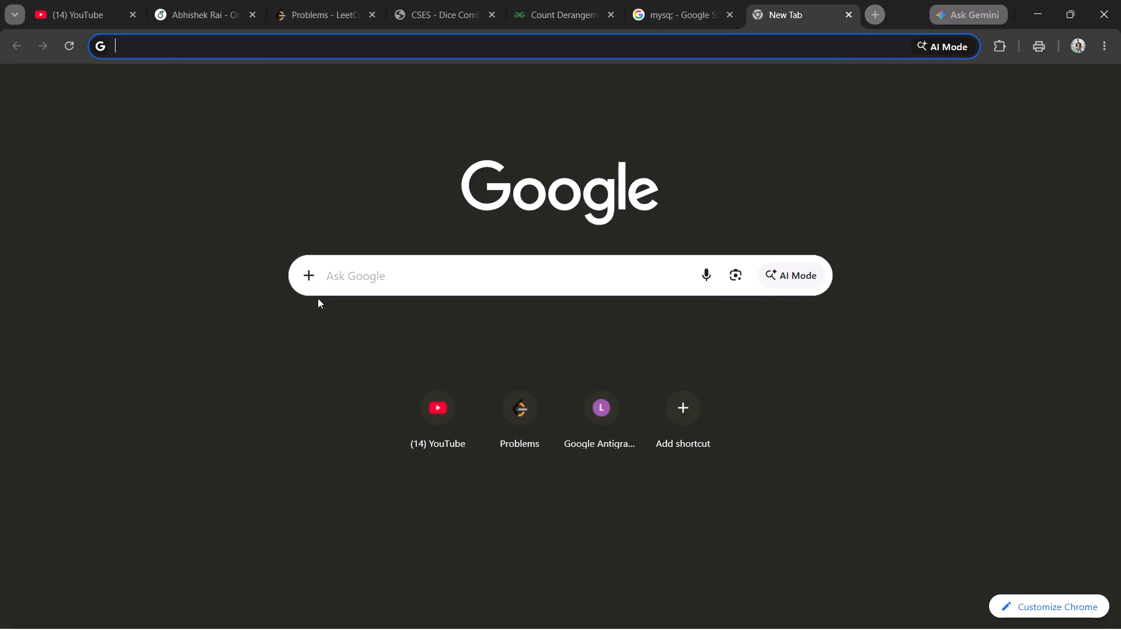
left_click(361, 278)
key("a")
type("ts")
key("Return")
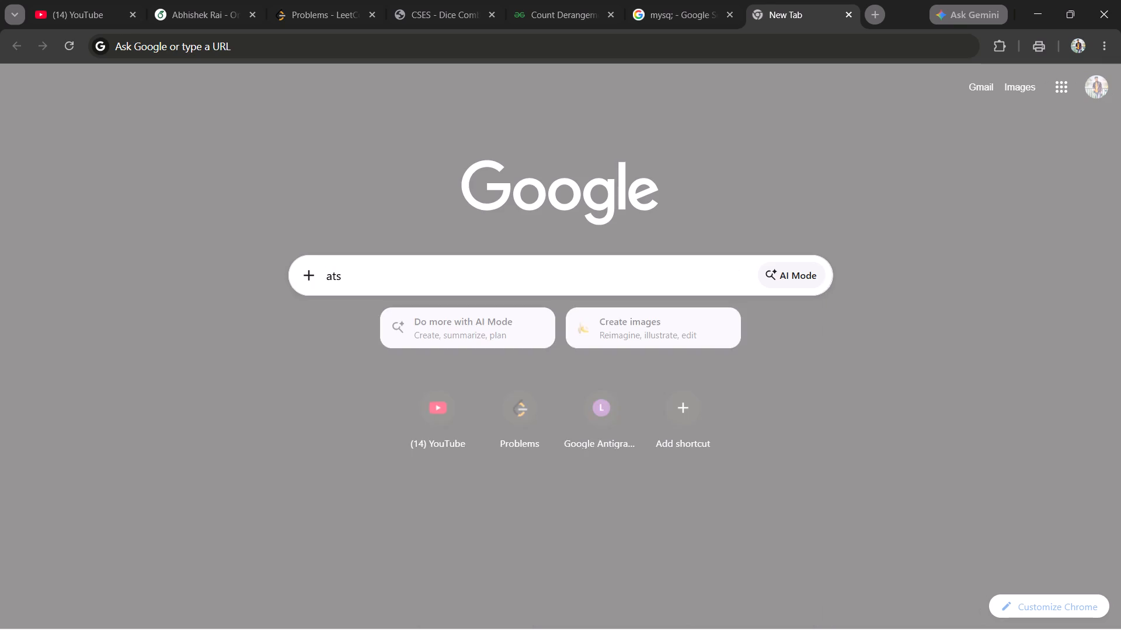
scroll(285, 295, "down", 2)
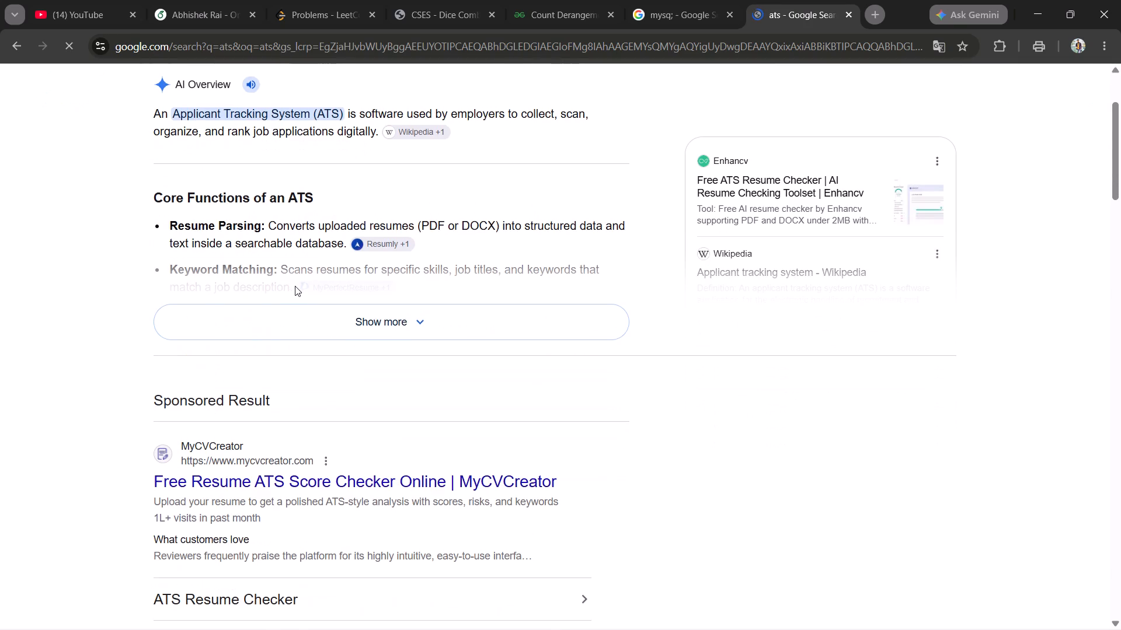
scroll(295, 286, "down", 6)
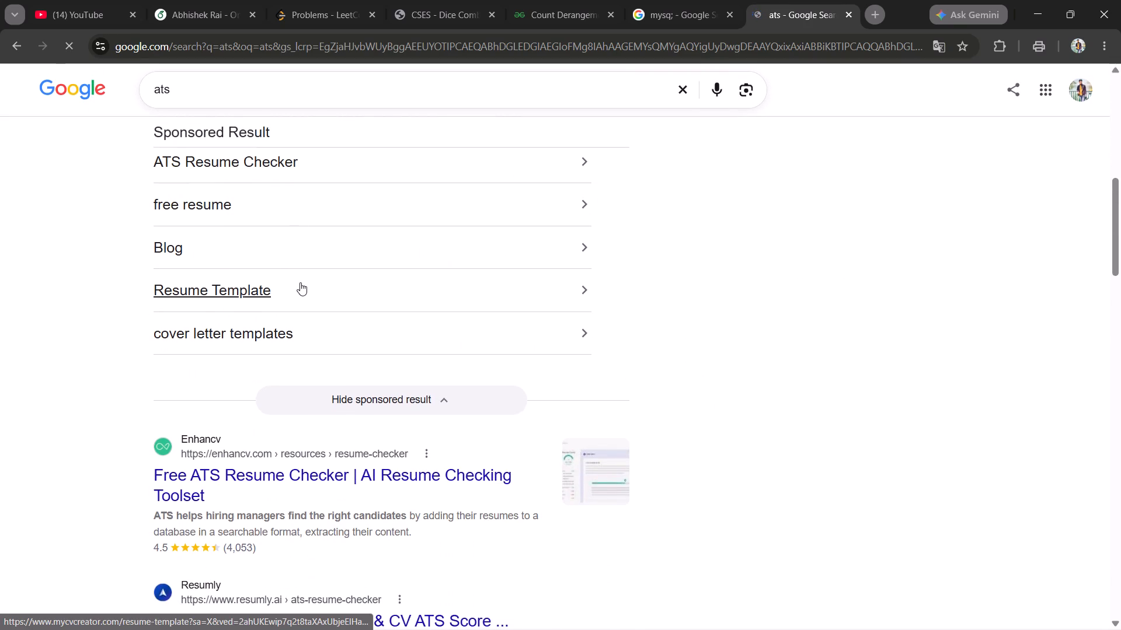
scroll(300, 282, "down", 4)
Refine the search to "ats resume checker" and look through the checker sites.
left_click(333, 104)
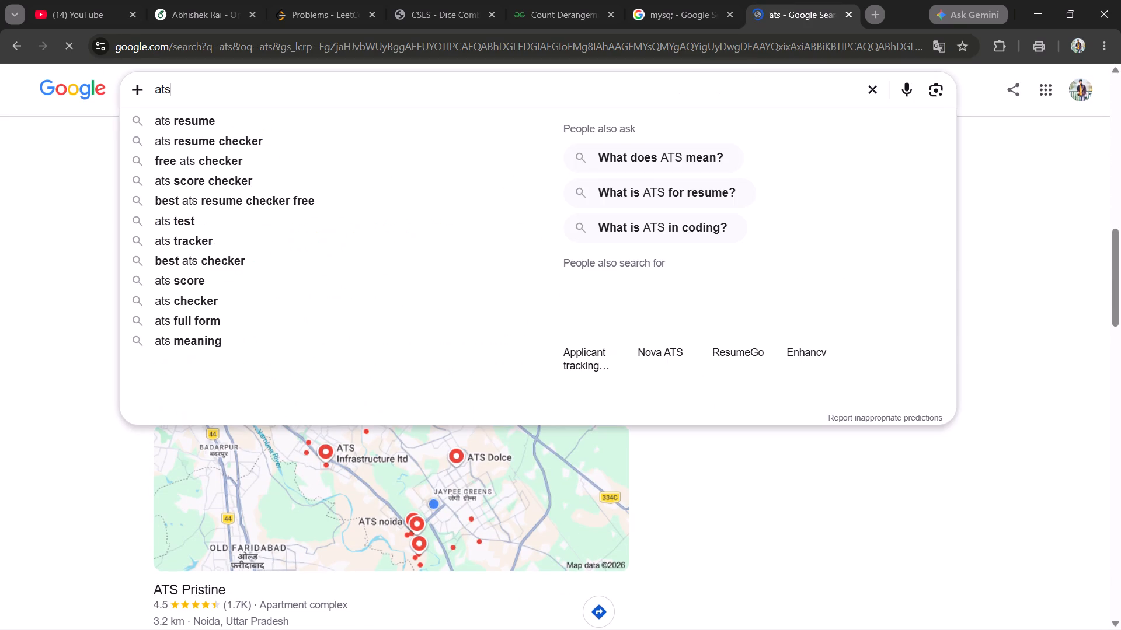
left_click(246, 143)
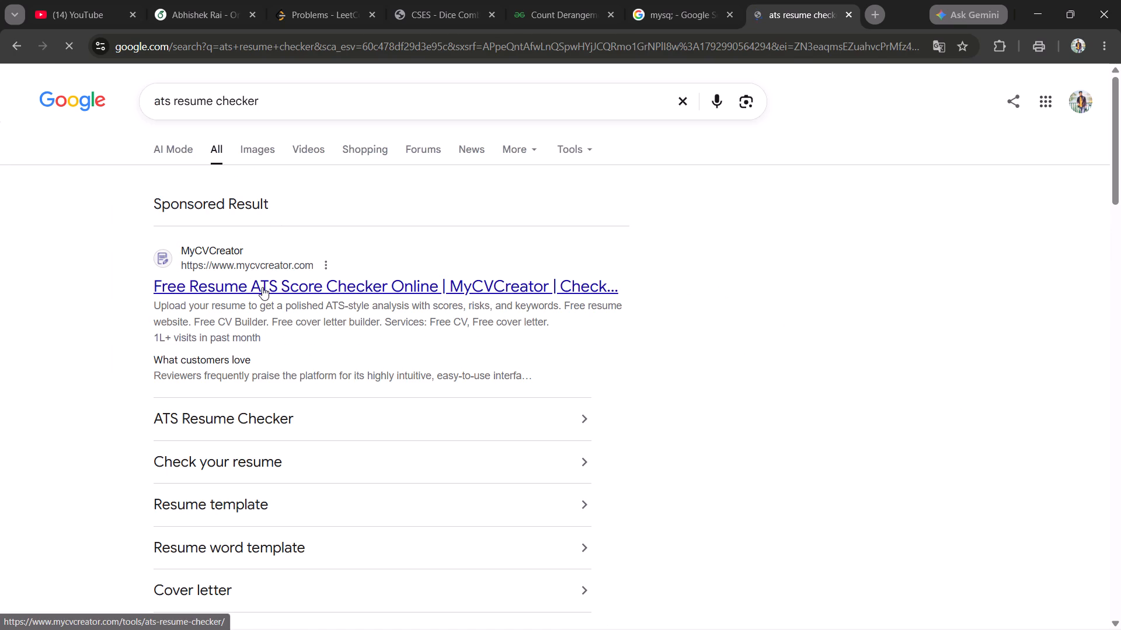
scroll(293, 261, "down", 7)
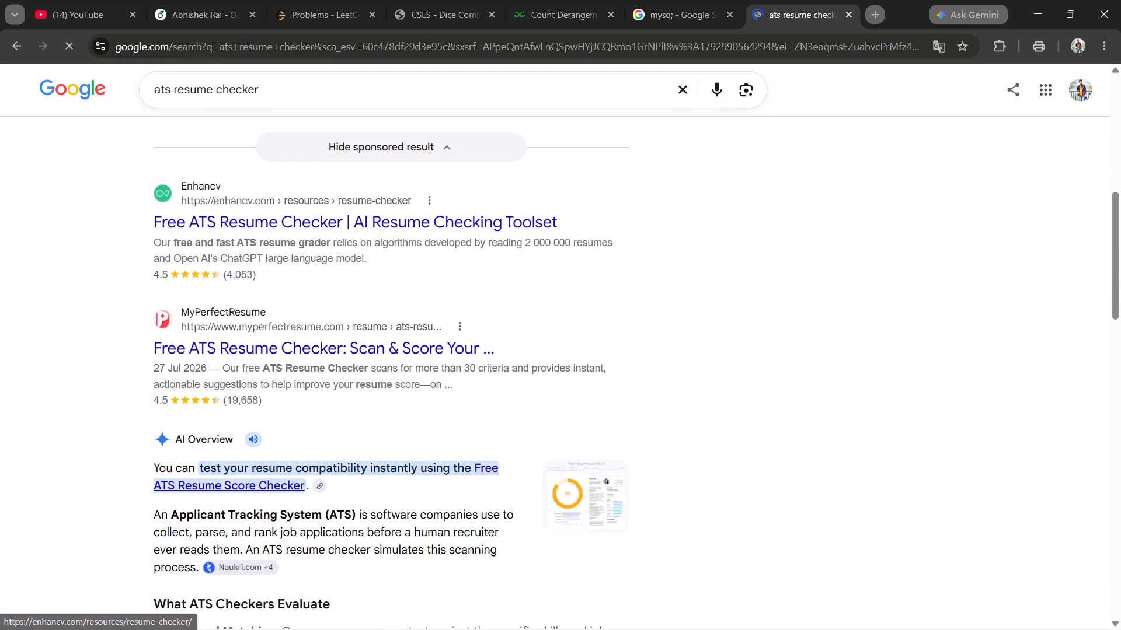
scroll(300, 244, "down", 7)
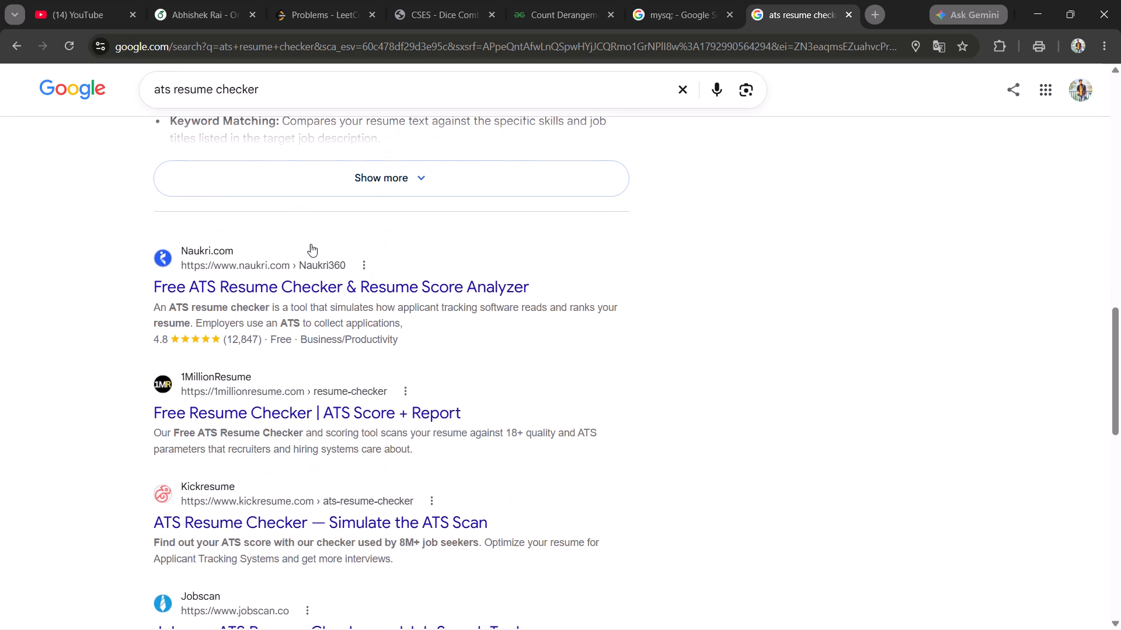
scroll(310, 242, "up", 11)
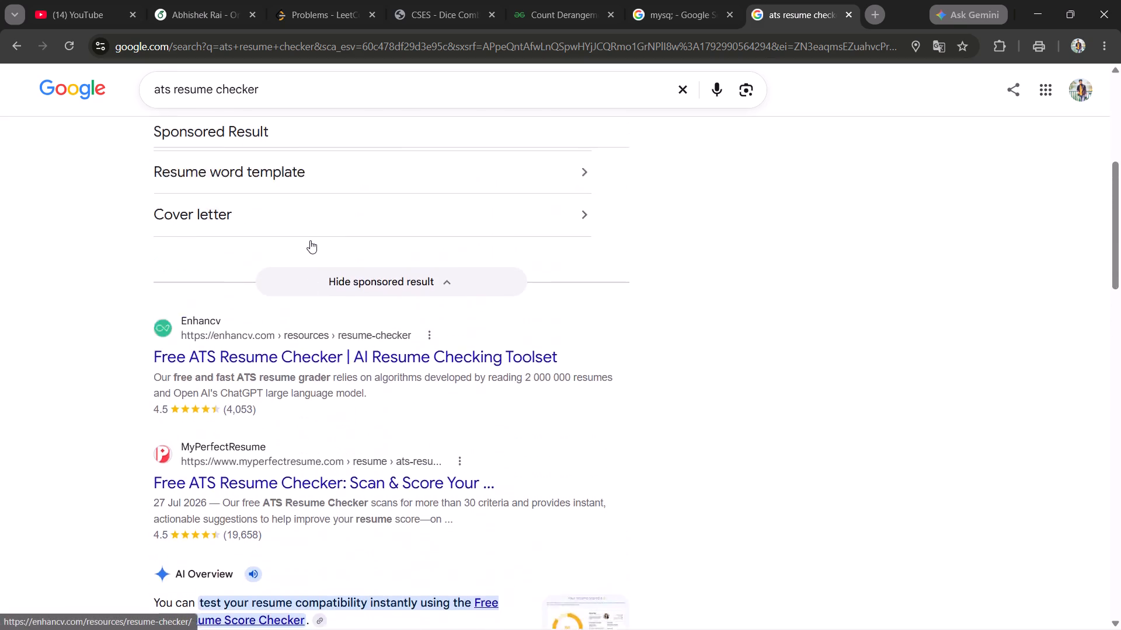
scroll(310, 240, "up", 3)
Search for "ats full form" and narrow it to "ats full form in resume".
left_click(332, 99)
key("BackSpace")
key("BackSpace")
key("BackSpace")
key("BackSpace")
key("BackSpace")
key("BackSpace")
key("BackSpace")
key("BackSpace")
key("BackSpace")
key("BackSpace")
key("BackSpace")
key("BackSpace")
key("BackSpace")
key("BackSpace")
key("BackSpace")
key("BackSpace")
key("BackSpace")
key("BackSpace")
key("BackSpace")
key("BackSpace")
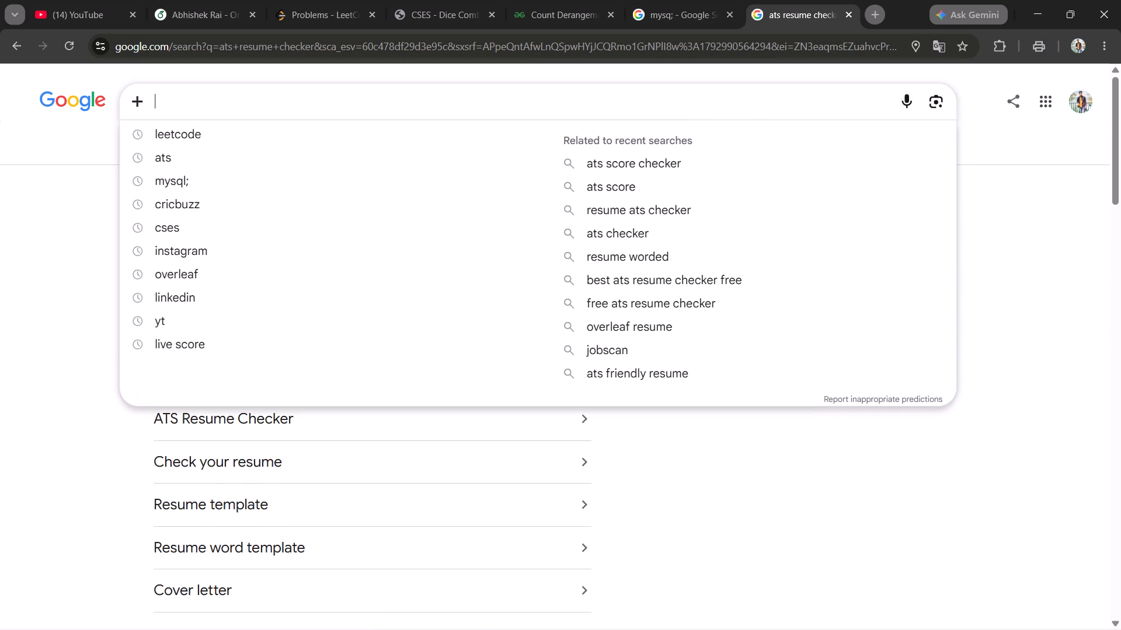
type("ats full form")
key("Return")
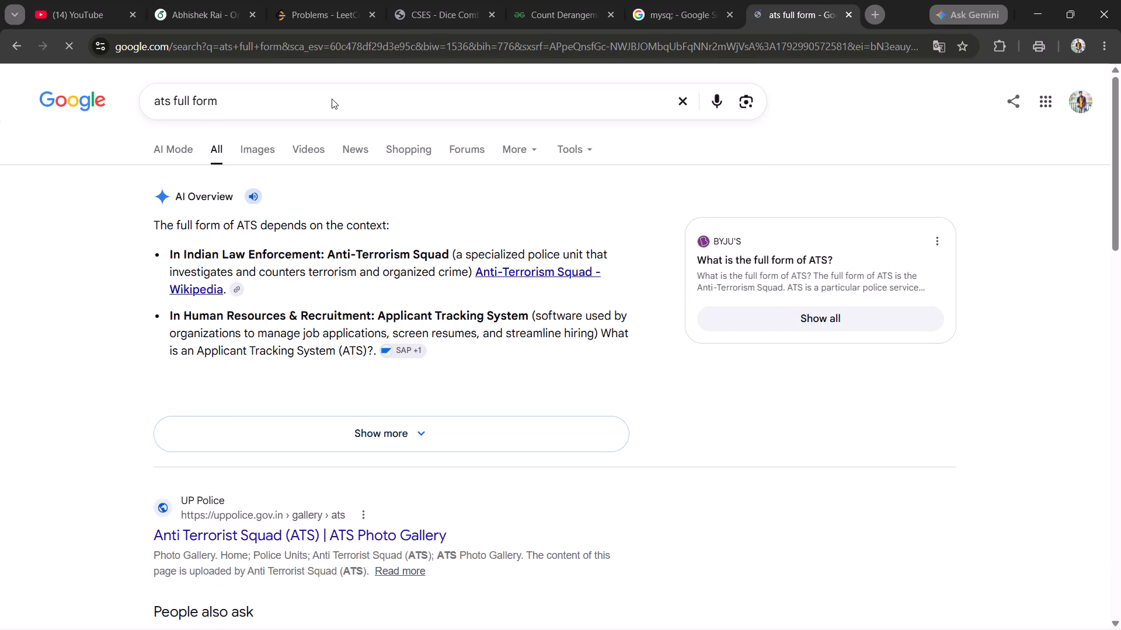
left_click(332, 99)
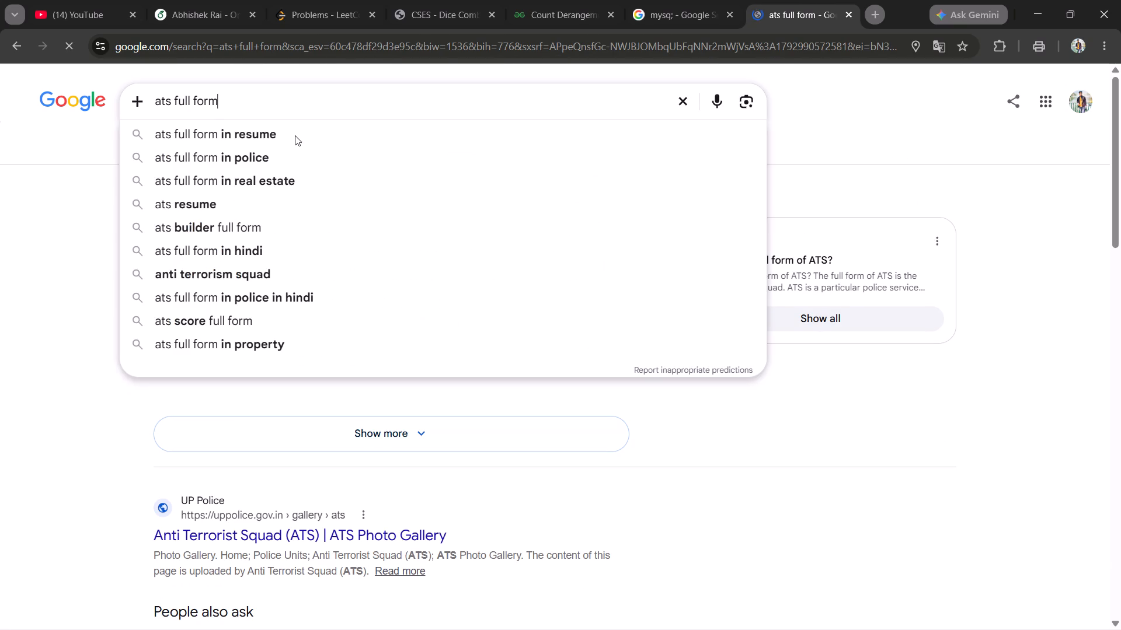
left_click(294, 136)
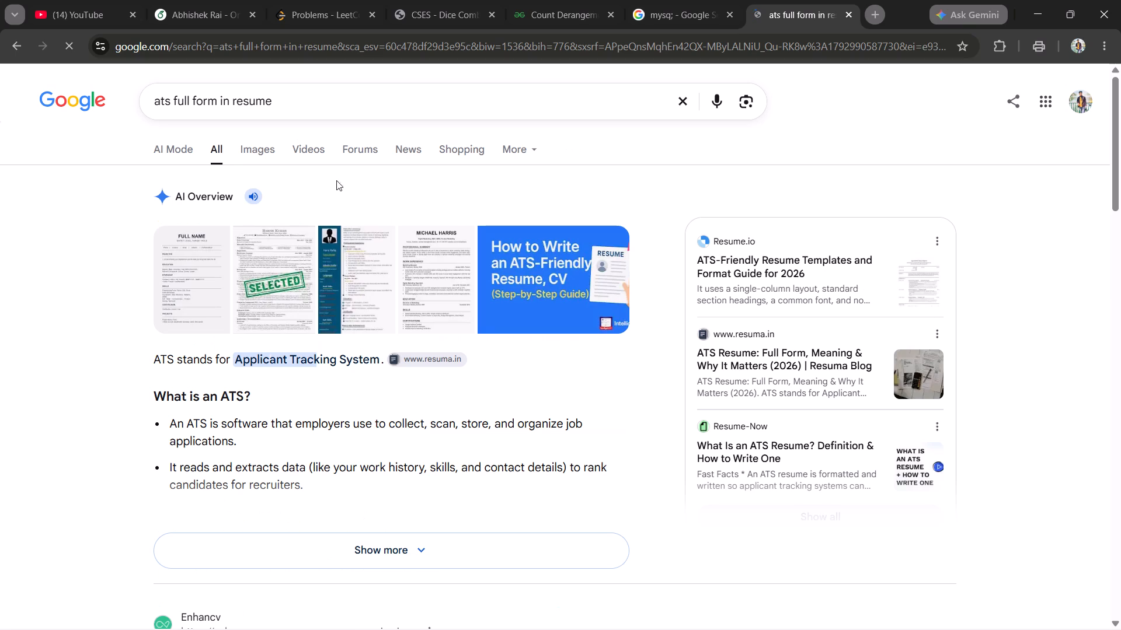
left_click(676, 97)
type("ats")
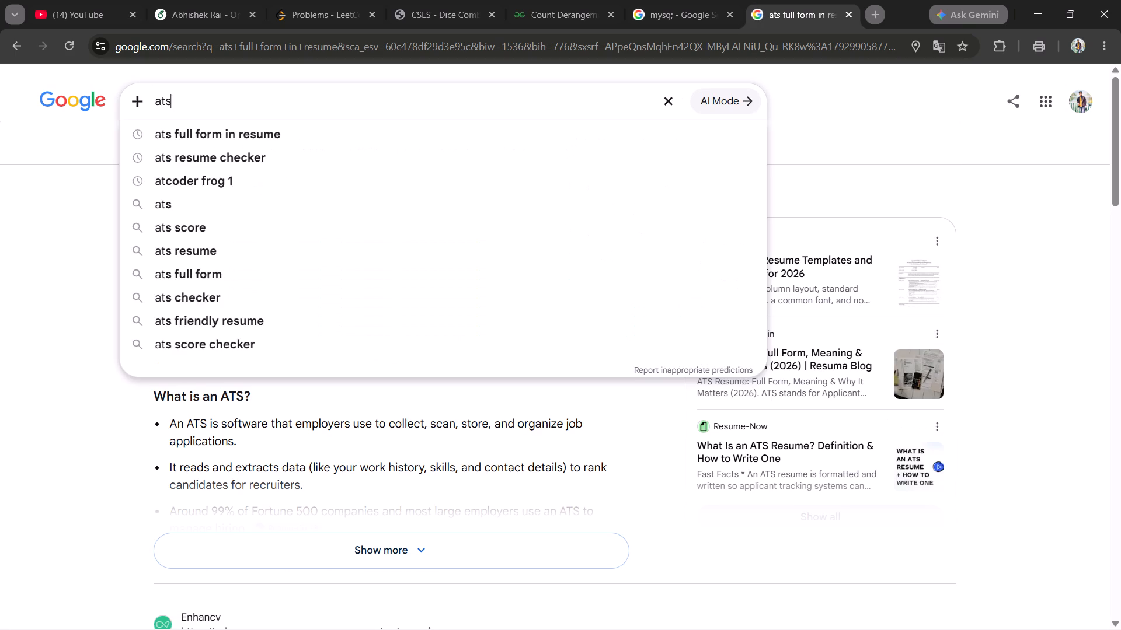
key("space")
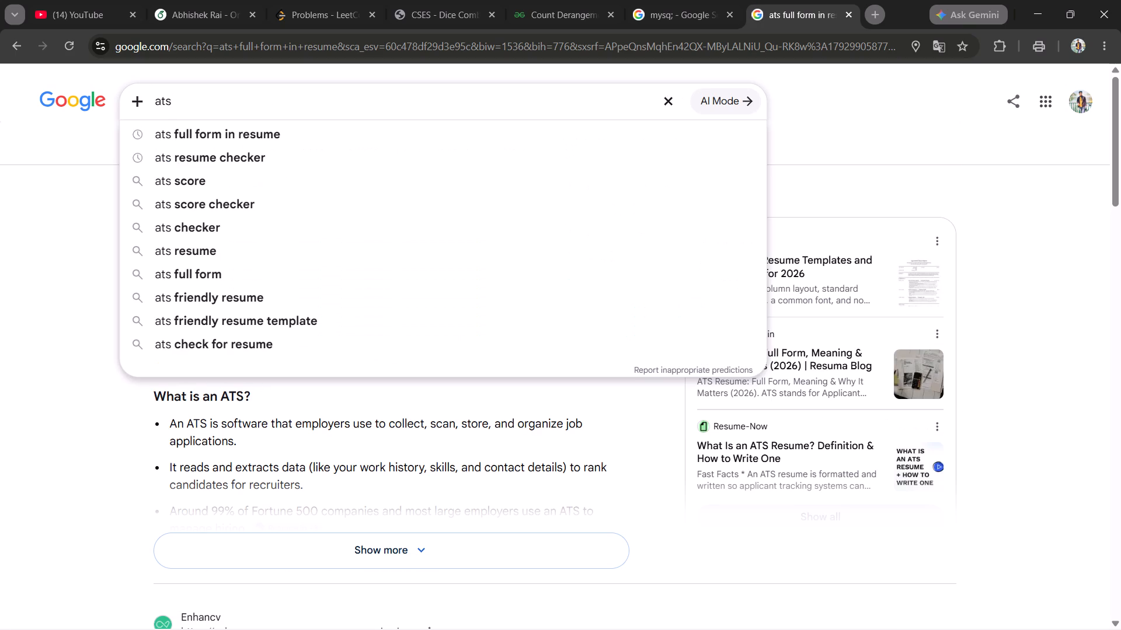
type("checker for resume")
key("Return")
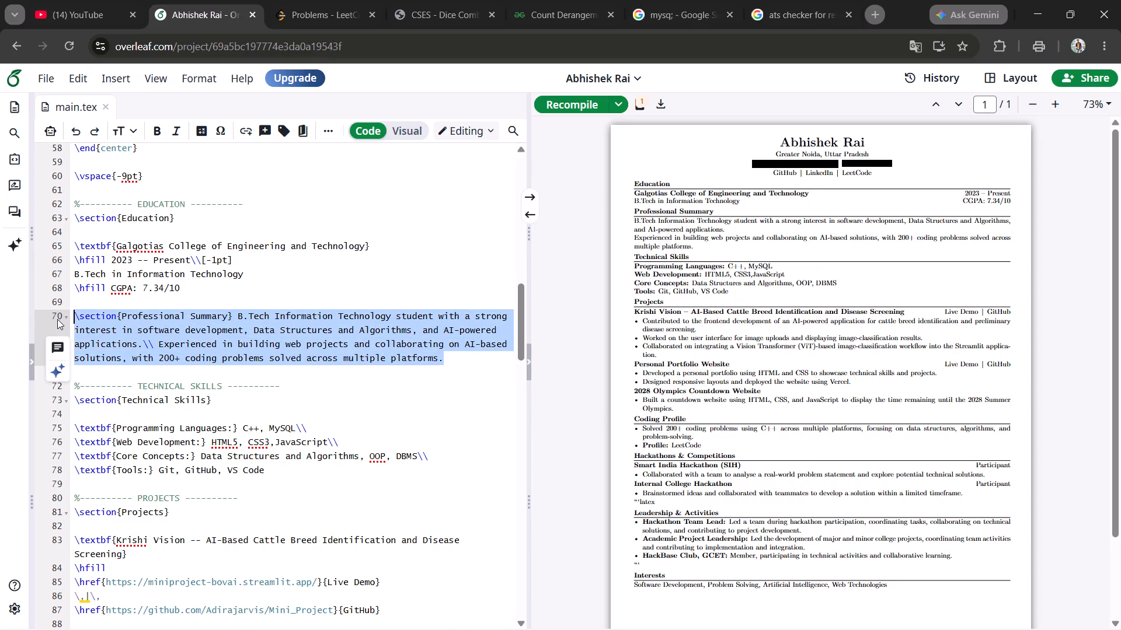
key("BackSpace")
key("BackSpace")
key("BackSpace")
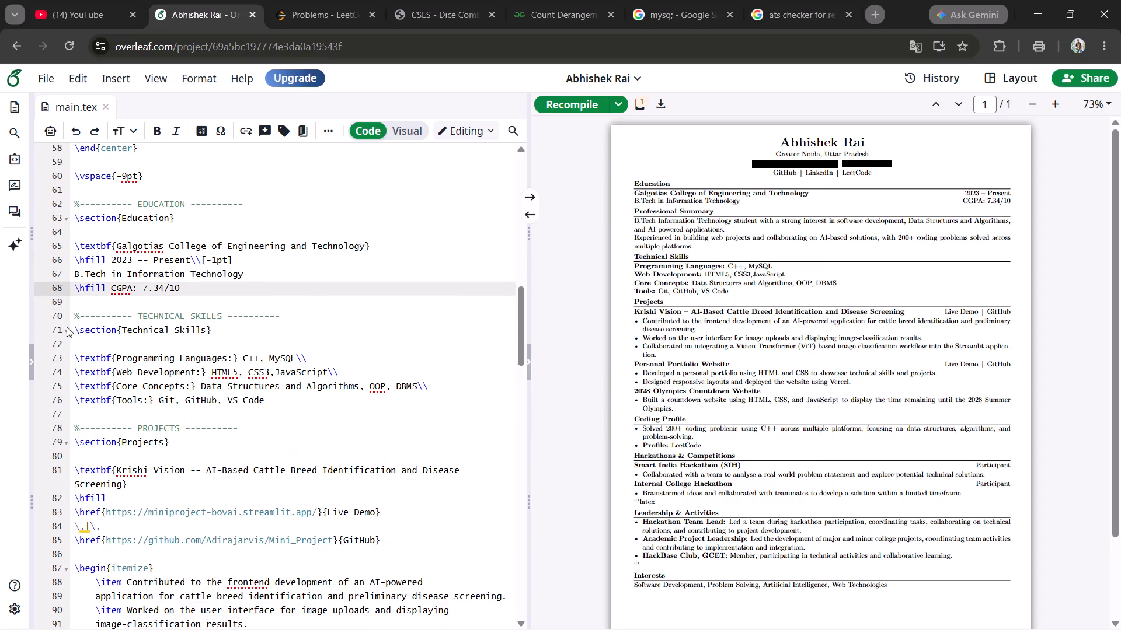
left_click(99, 238)
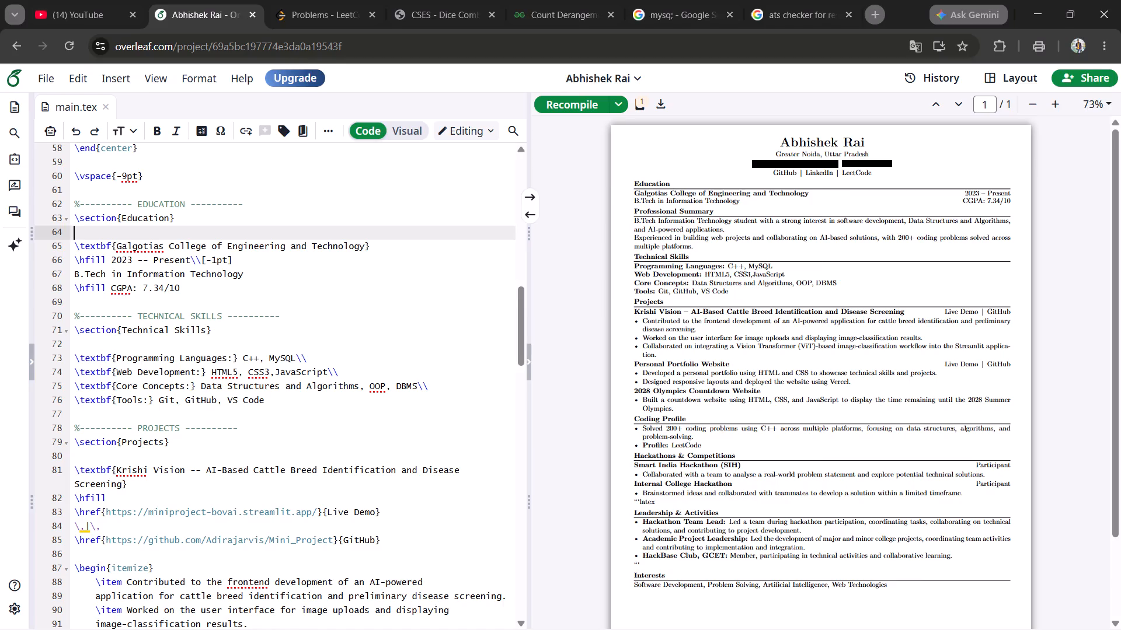
key("ctrl+v")
scroll(404, 120, "up", 1)
left_click(560, 99)
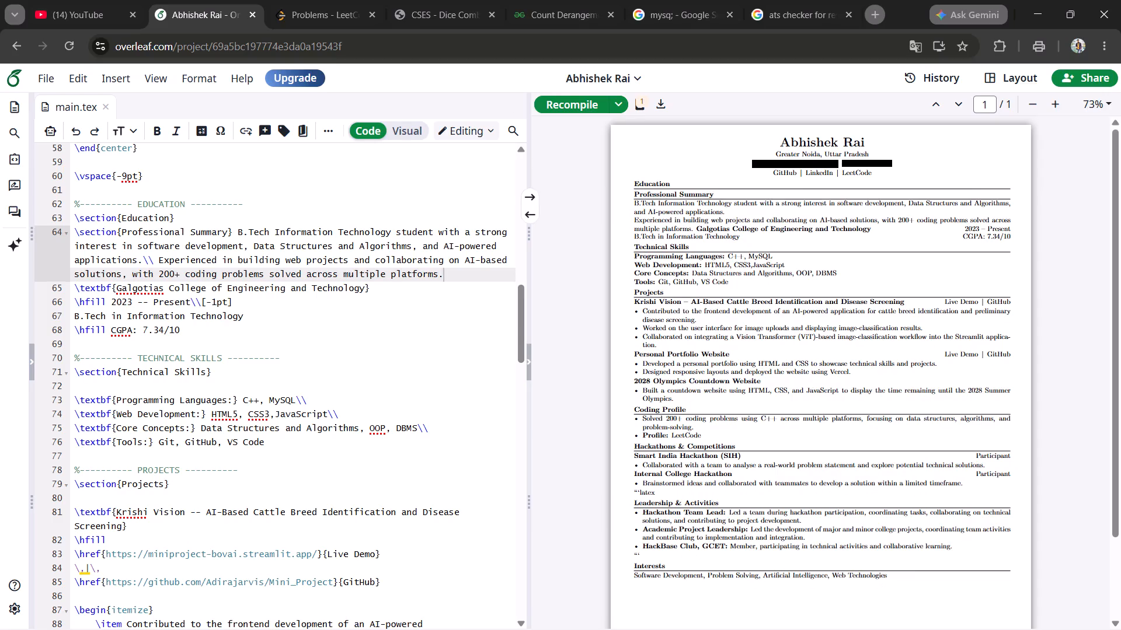
Move the Education section heading to its own line between the Professional Summary text and the Galgotias College entry, and recompile.
left_click_drag(181, 214, 67, 218)
key("ctrl+c")
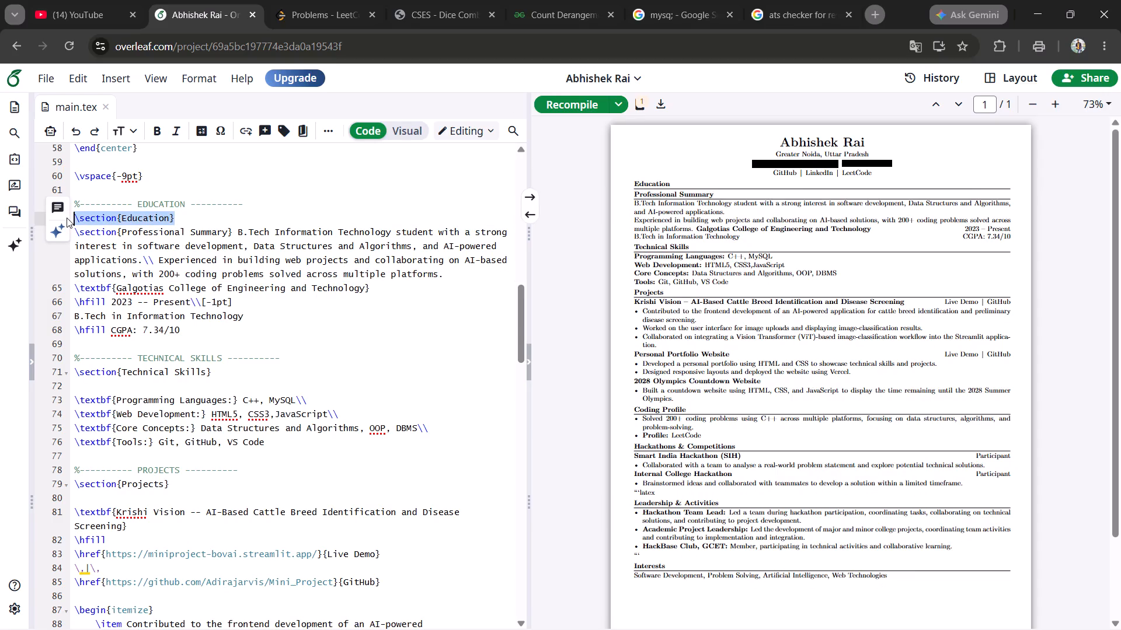
key("BackSpace")
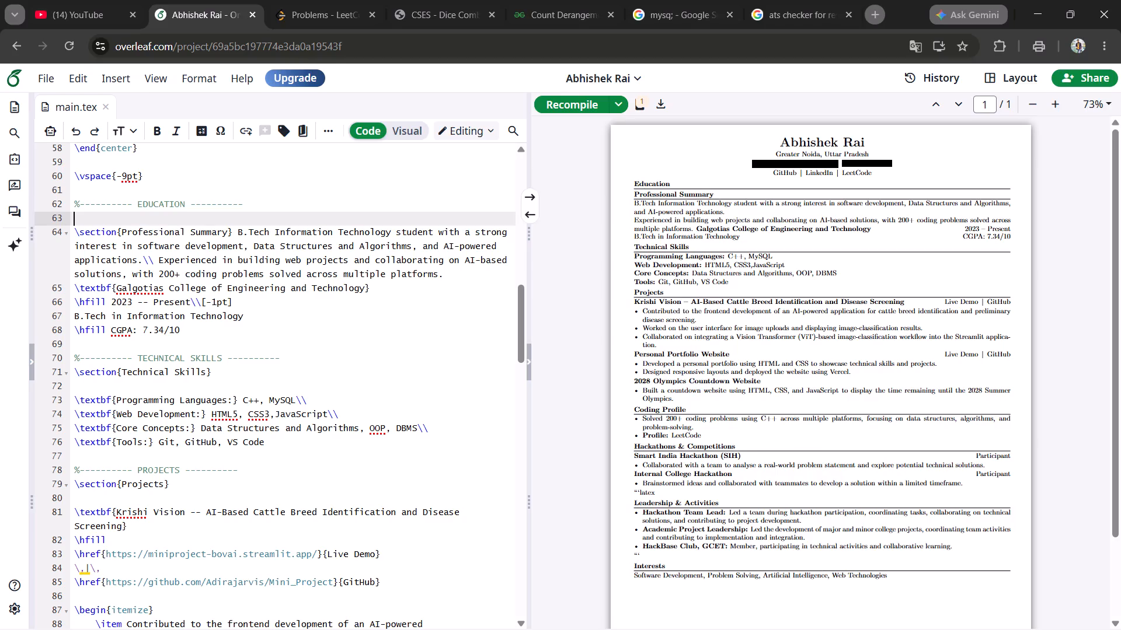
left_click(451, 278)
key("Return")
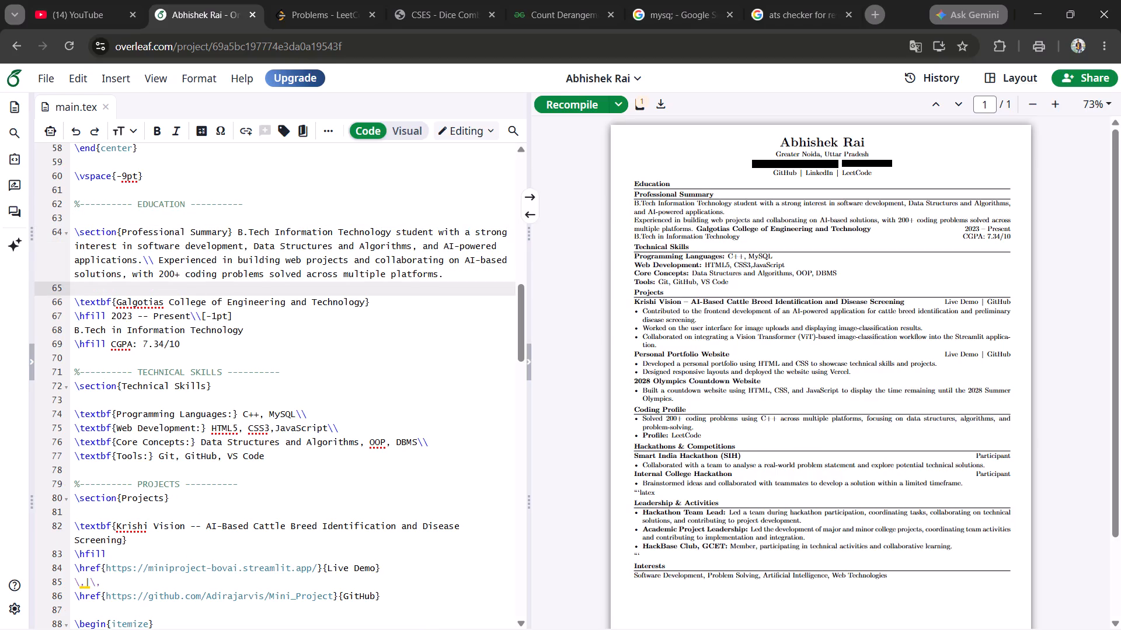
key("ctrl+v")
left_click(564, 99)
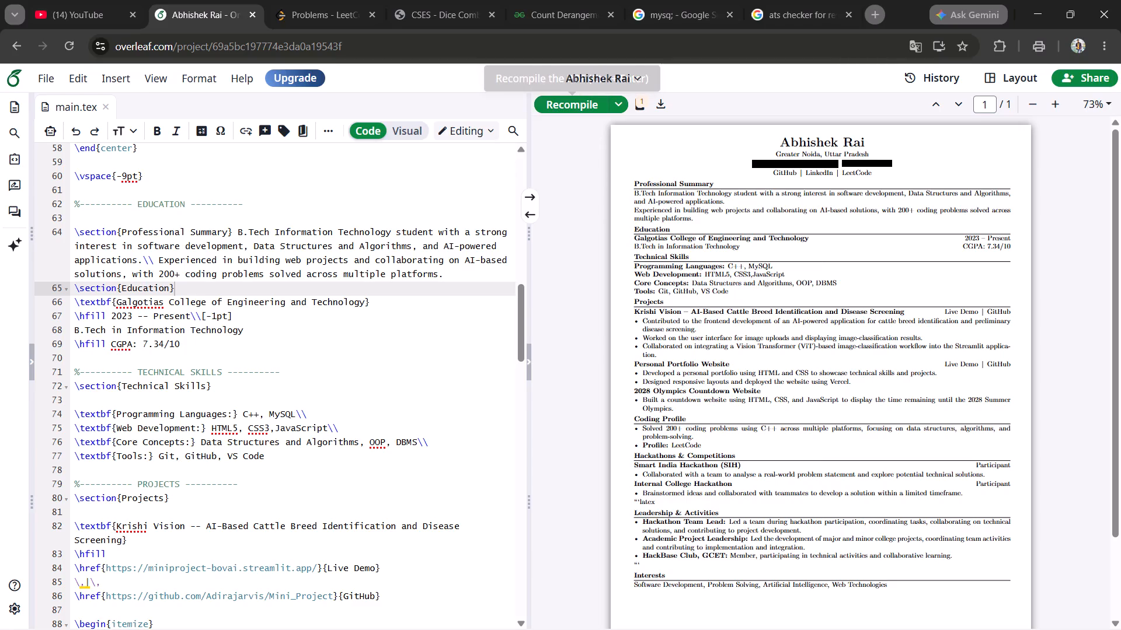
Delete the 2028 Olympics Countdown Website project with its bullet list and leftover blank lines from the Projects section, and recompile.
scroll(396, 219, "down", 14)
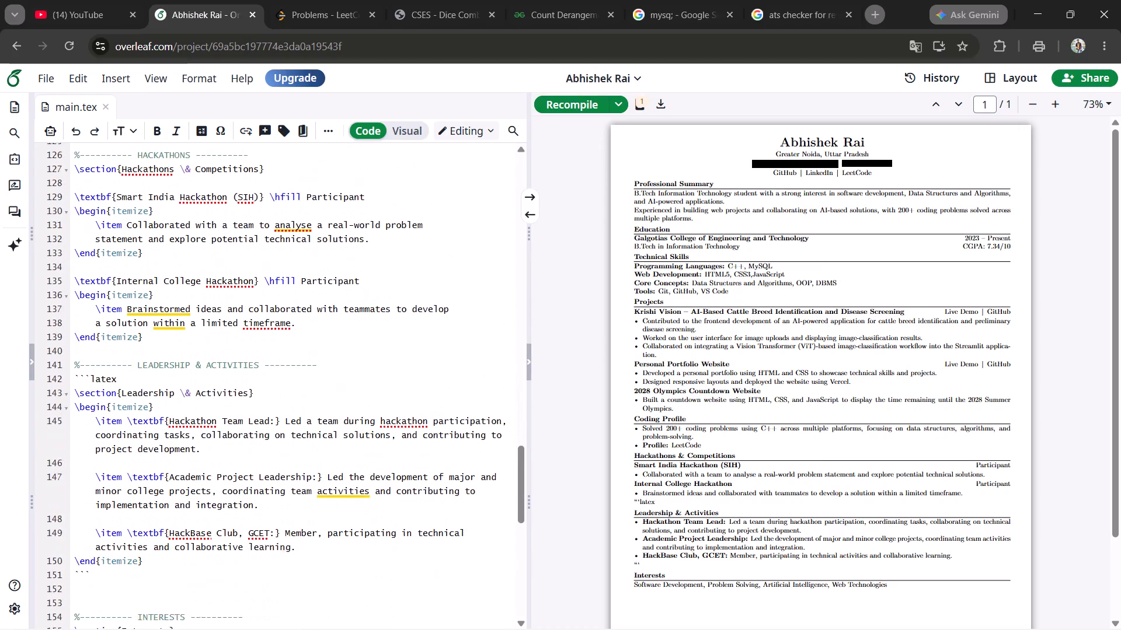
scroll(396, 219, "down", 5)
scroll(396, 219, "up", 9)
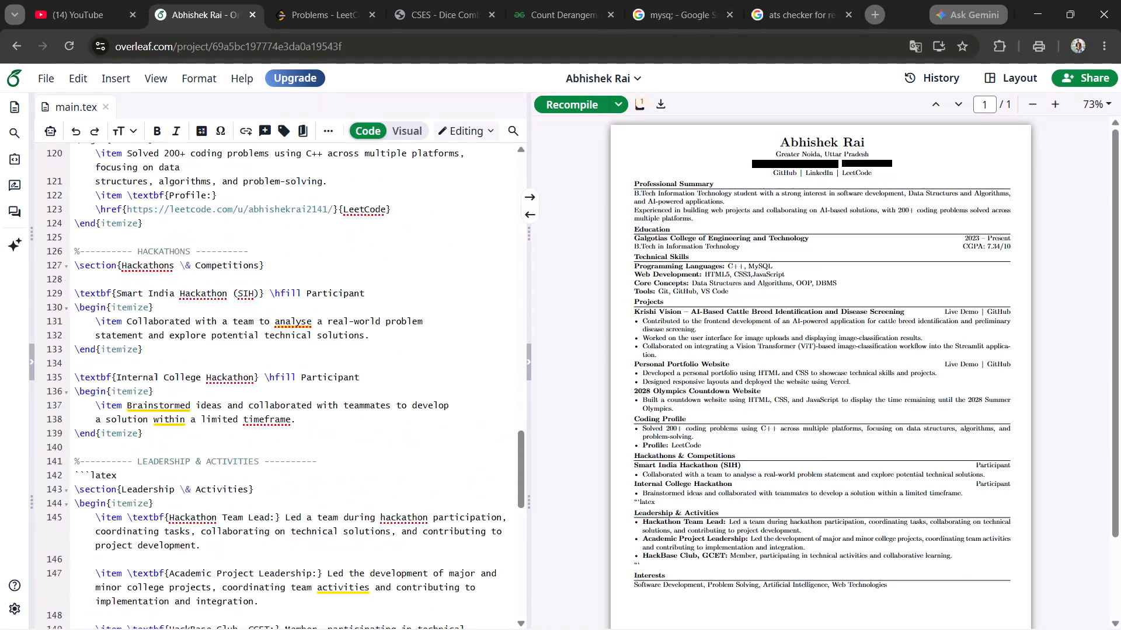
scroll(396, 219, "up", 11)
scroll(396, 219, "down", 2)
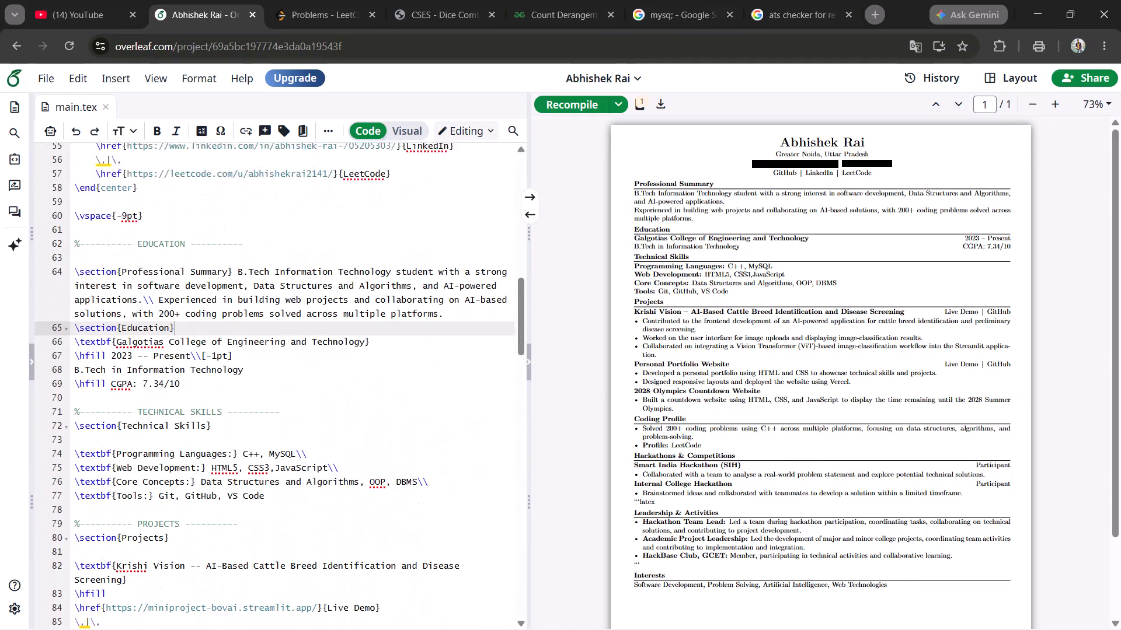
scroll(396, 219, "down", 5)
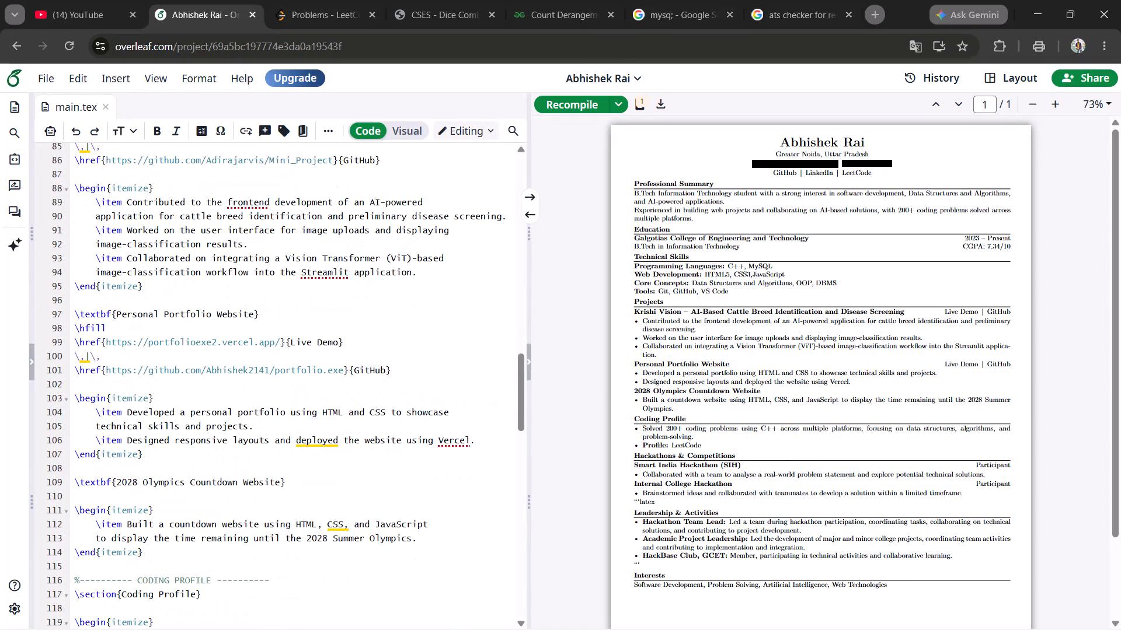
scroll(283, 285, "down", 2)
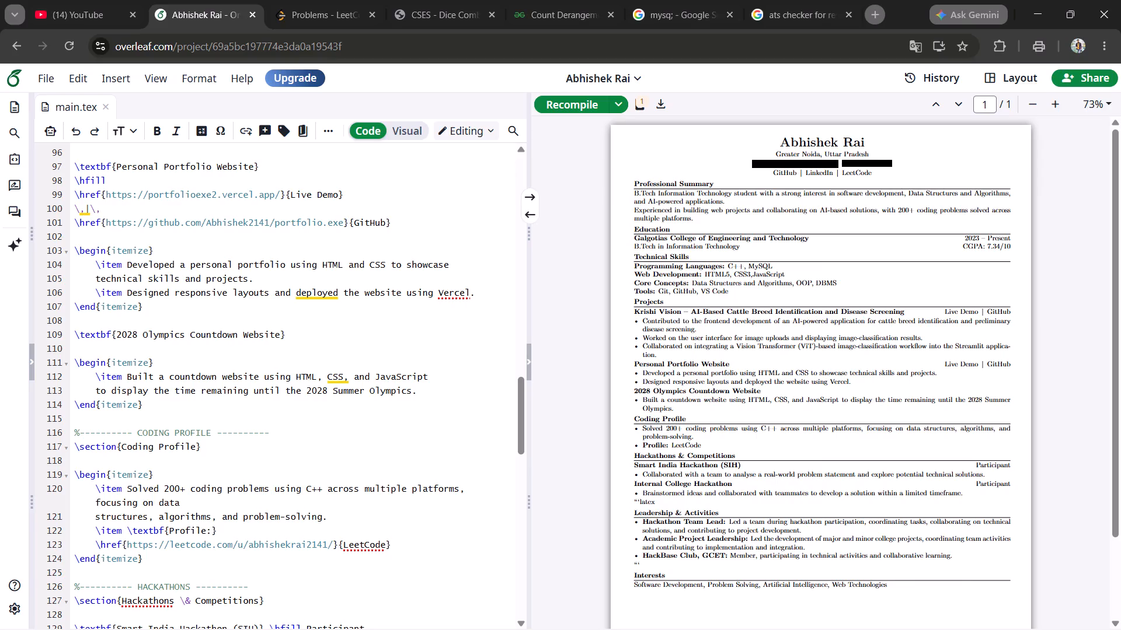
left_click(160, 403)
left_click_drag(160, 403, 75, 335)
key("BackSpace")
key("BackSpace")
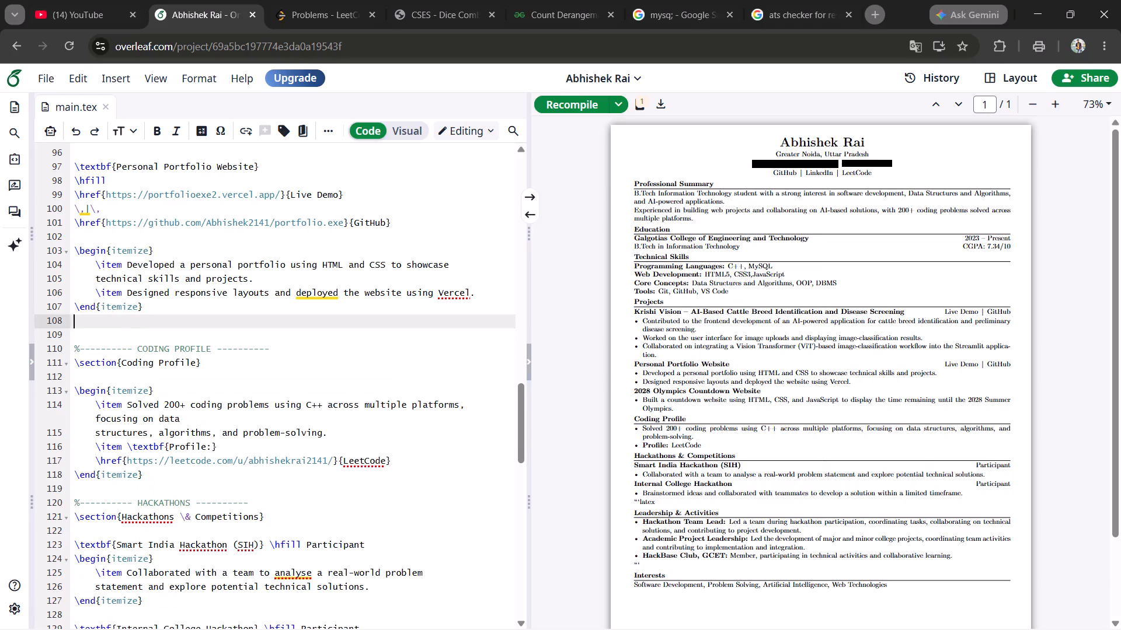
key("BackSpace")
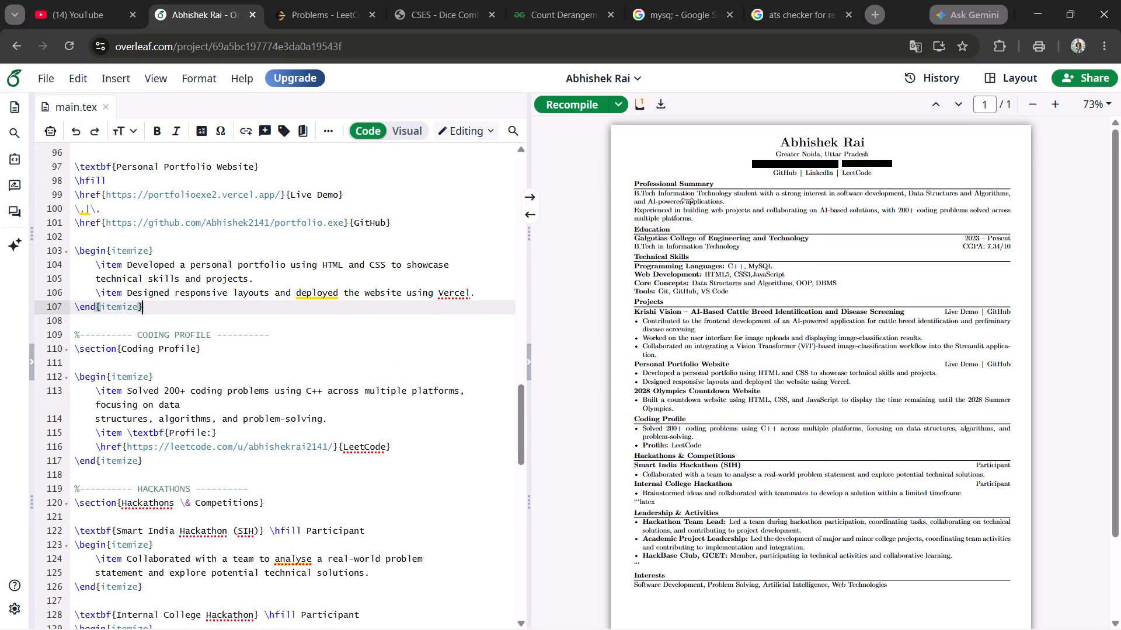
left_click(566, 106)
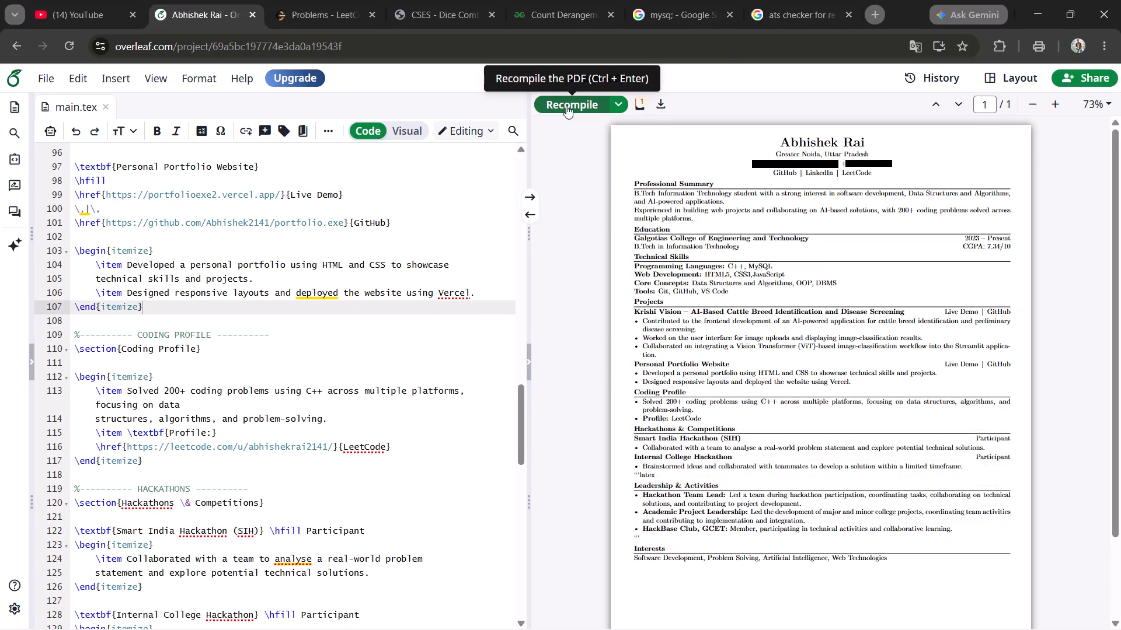
Search Google for "codolio" in a new browser tab.
left_click(870, 11)
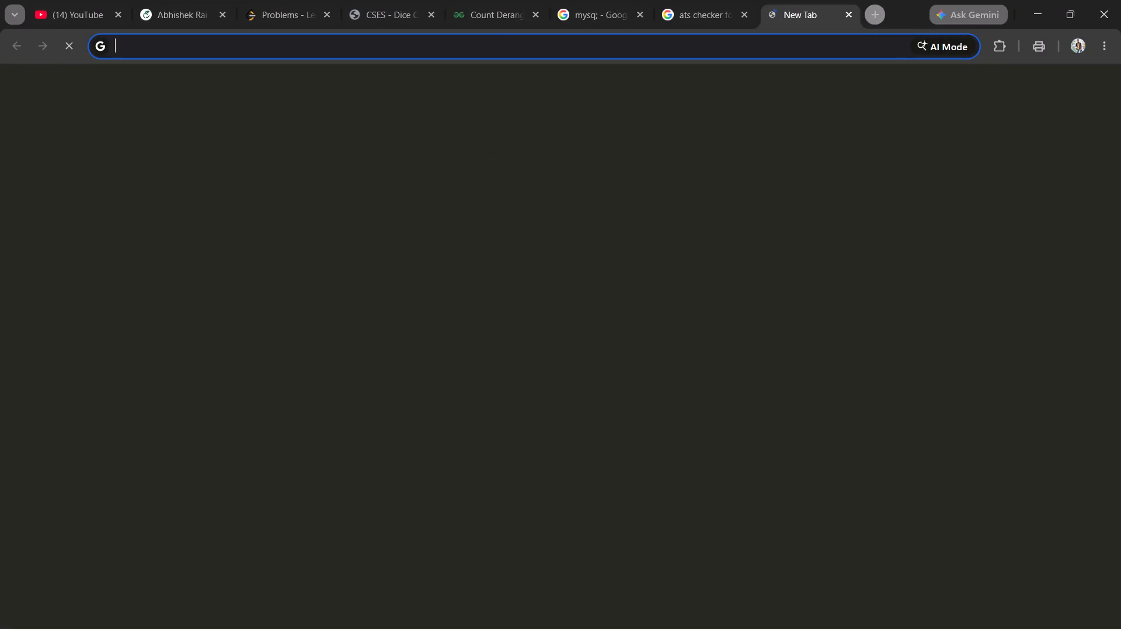
left_click(487, 287)
type("codolio")
key("Return")
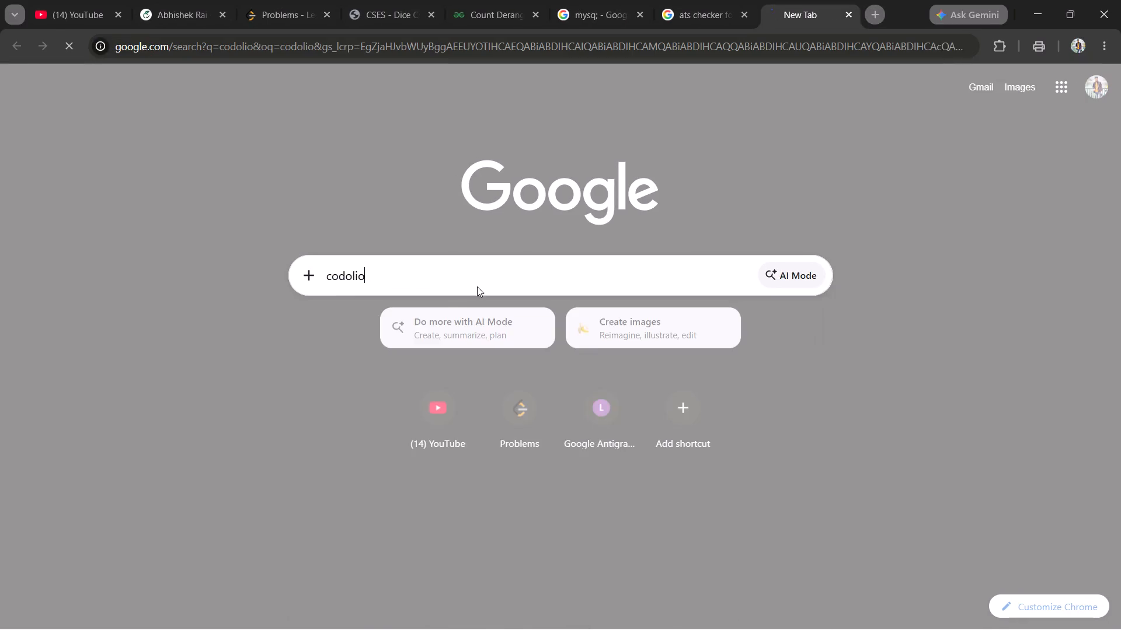
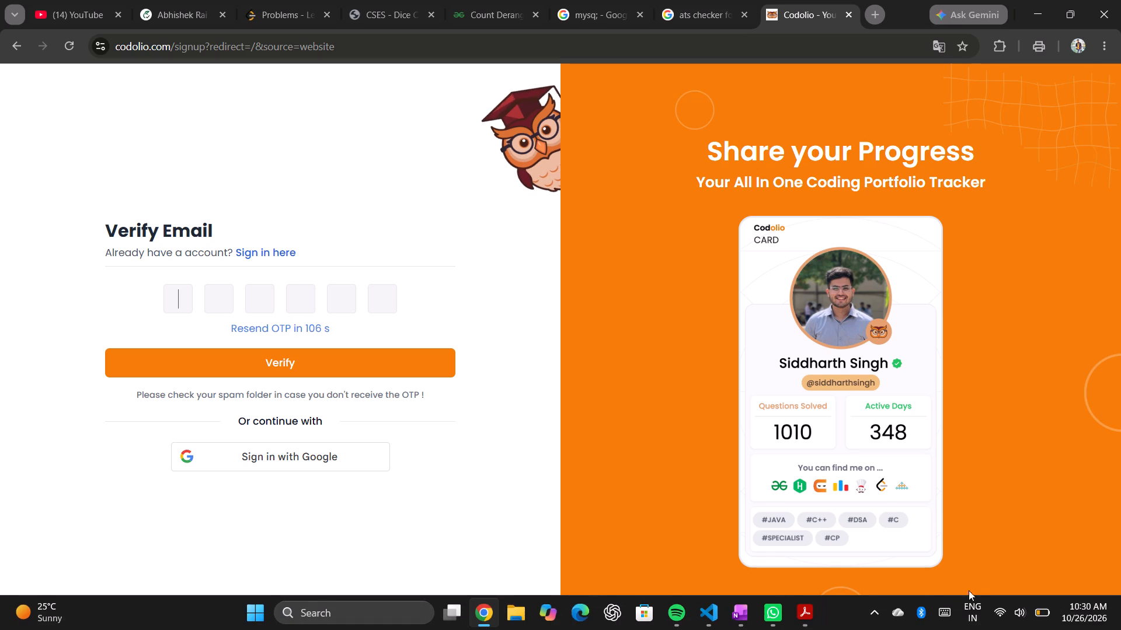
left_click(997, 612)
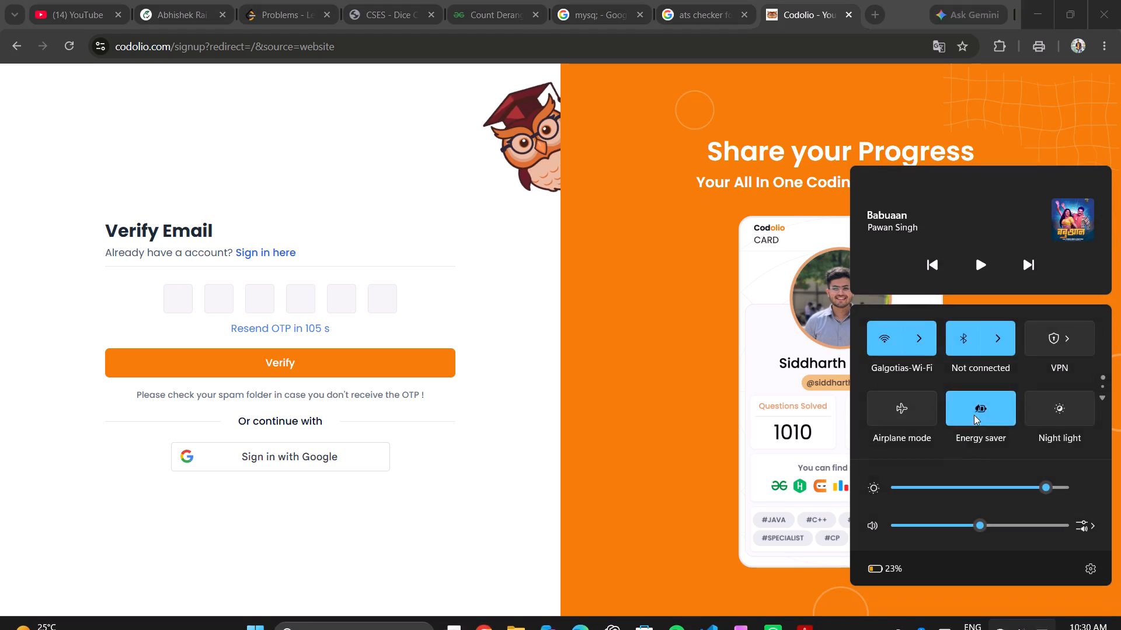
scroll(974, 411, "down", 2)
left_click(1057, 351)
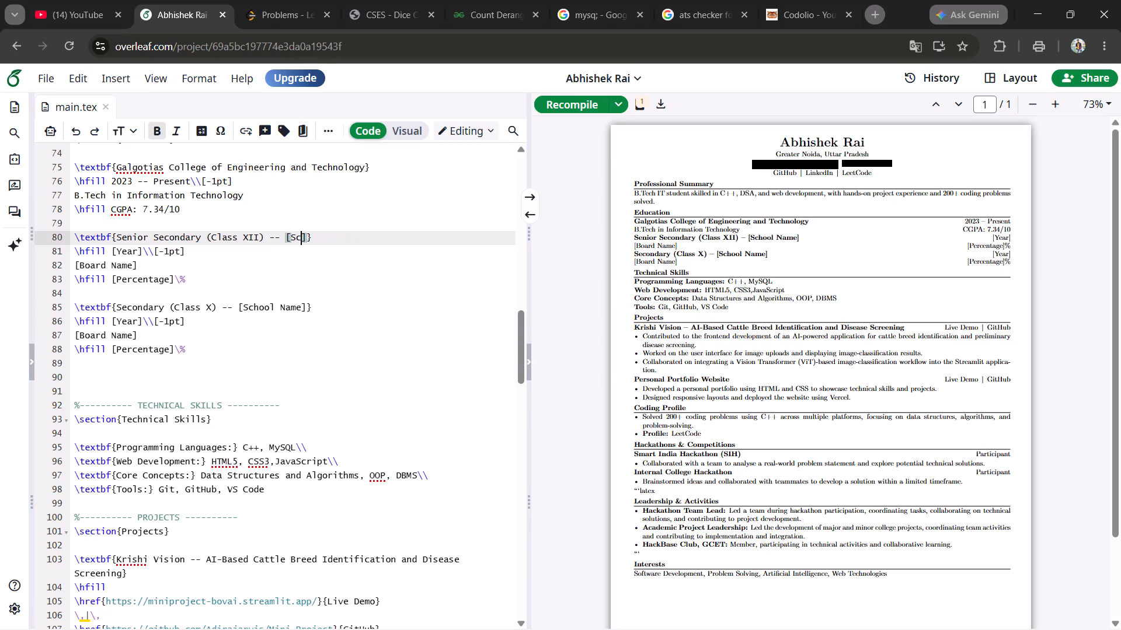
key("BackSpace")
key("BackSpace")
type("Rainbow")
key("space")
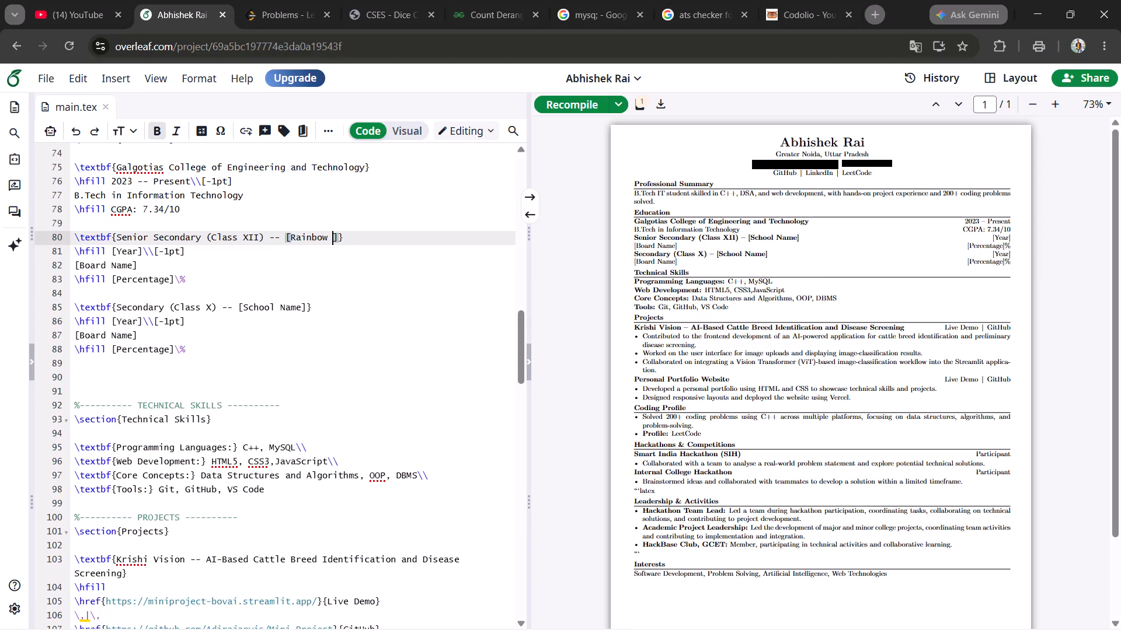
type("Moder School")
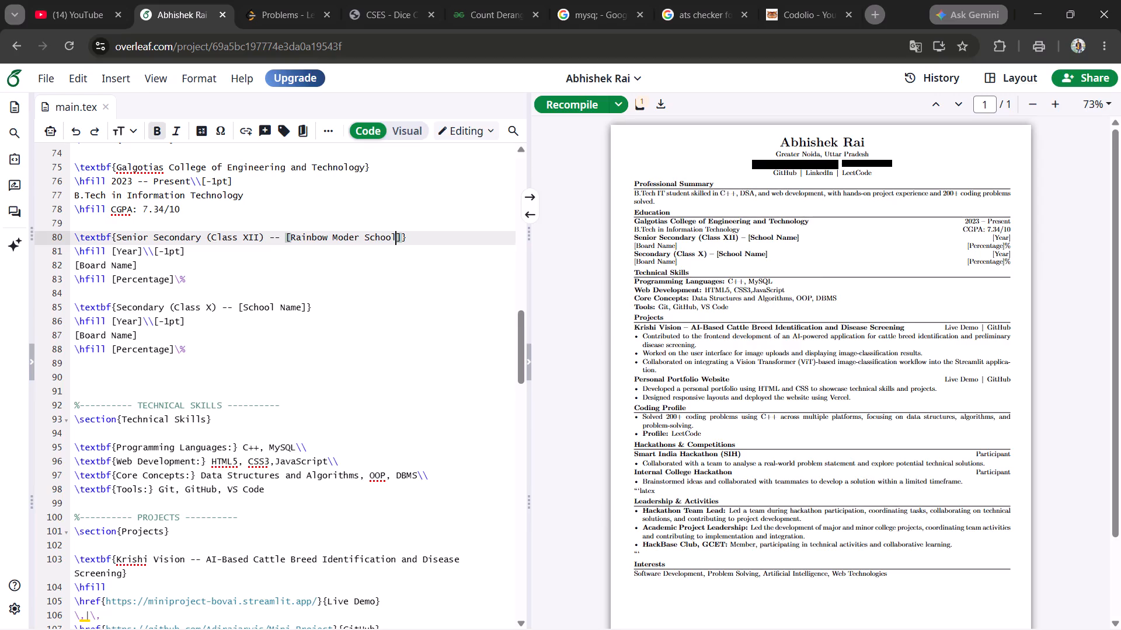
Set the start year of the Galgotias College of Engineering and Technology entry to 2024.
scroll(190, 227, "up", 1)
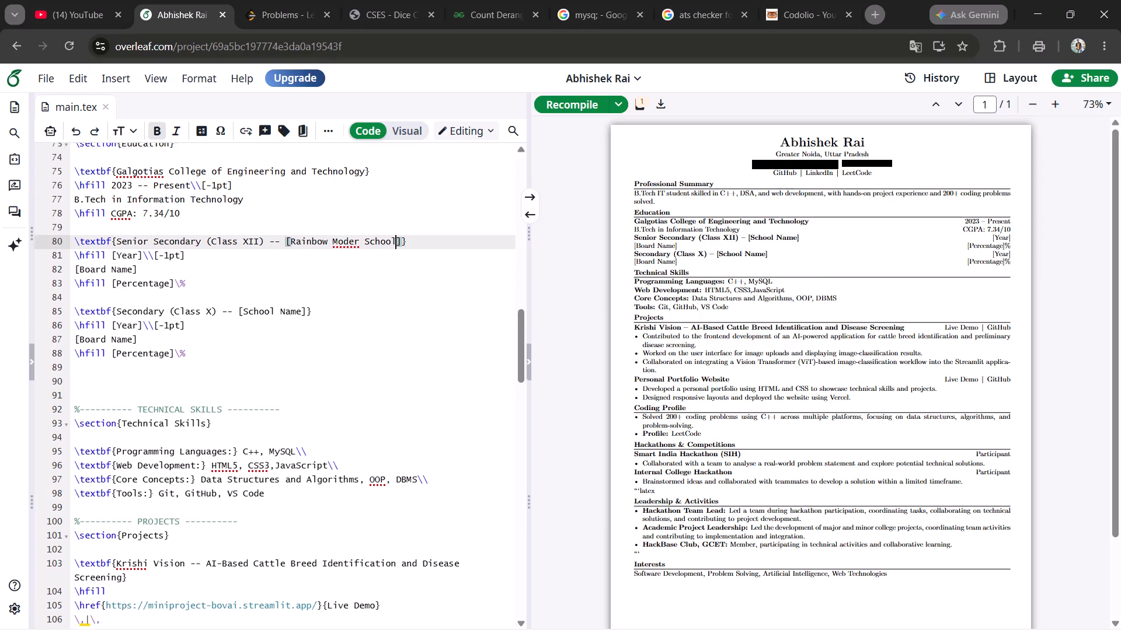
left_click(129, 254)
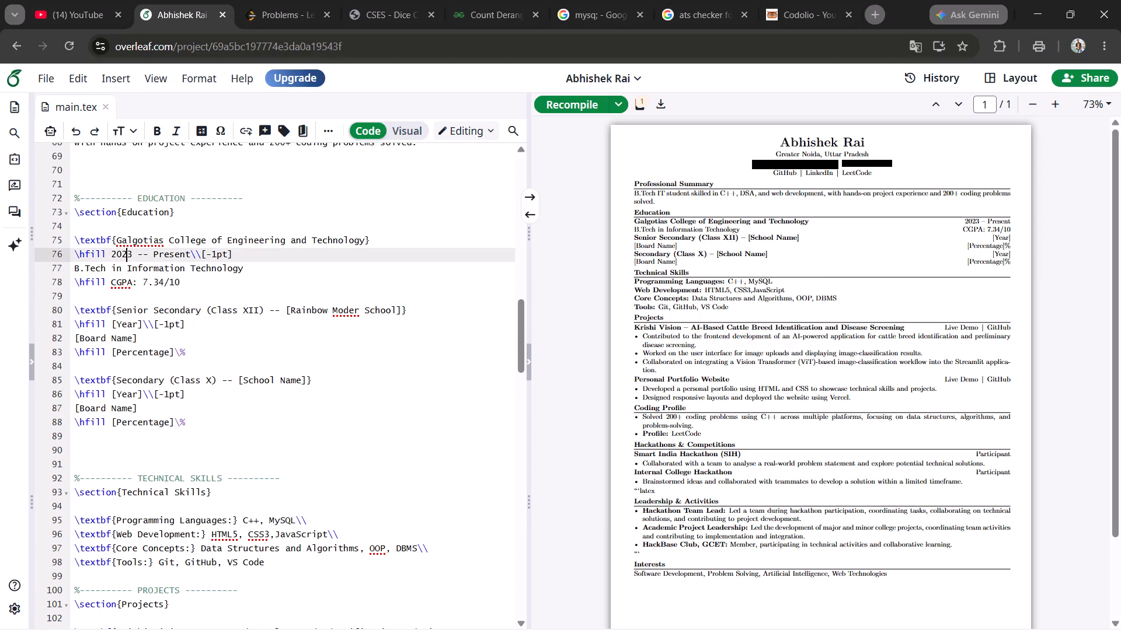
key("Right")
key("BackSpace")
key("4")
Correct the Class XII school name to read "Rainbow Modern School".
left_click(358, 311)
key("n")
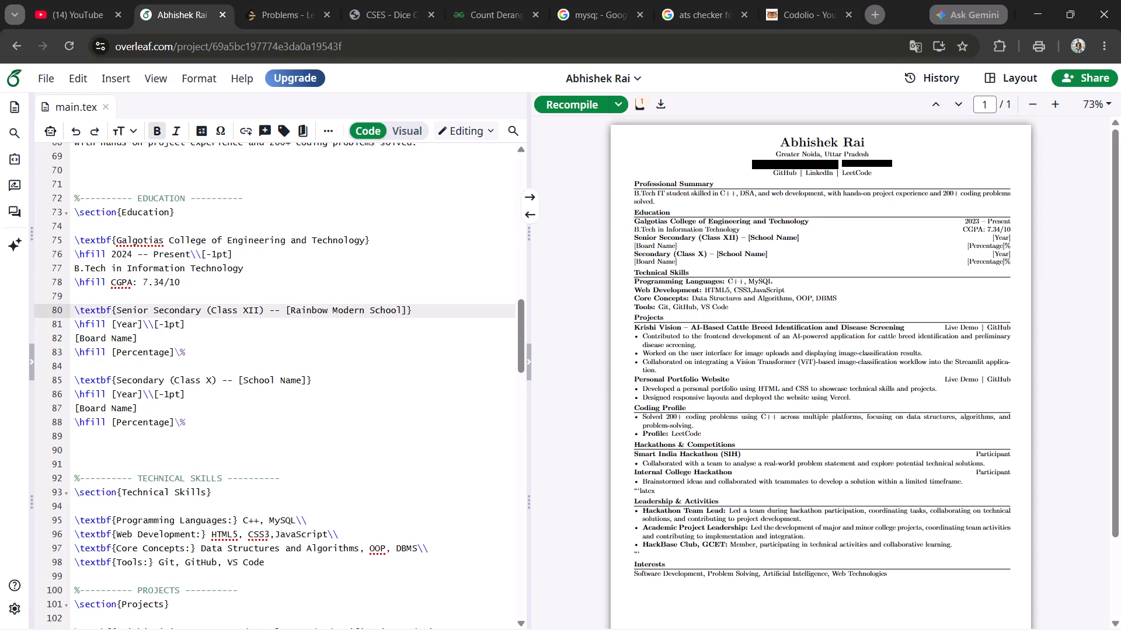
Replace the bracketed spacing value after the line break on the Class XII year line with 2023.
left_click(175, 327)
key("Right")
key("BackSpace")
key("BackSpace")
key("BackSpace")
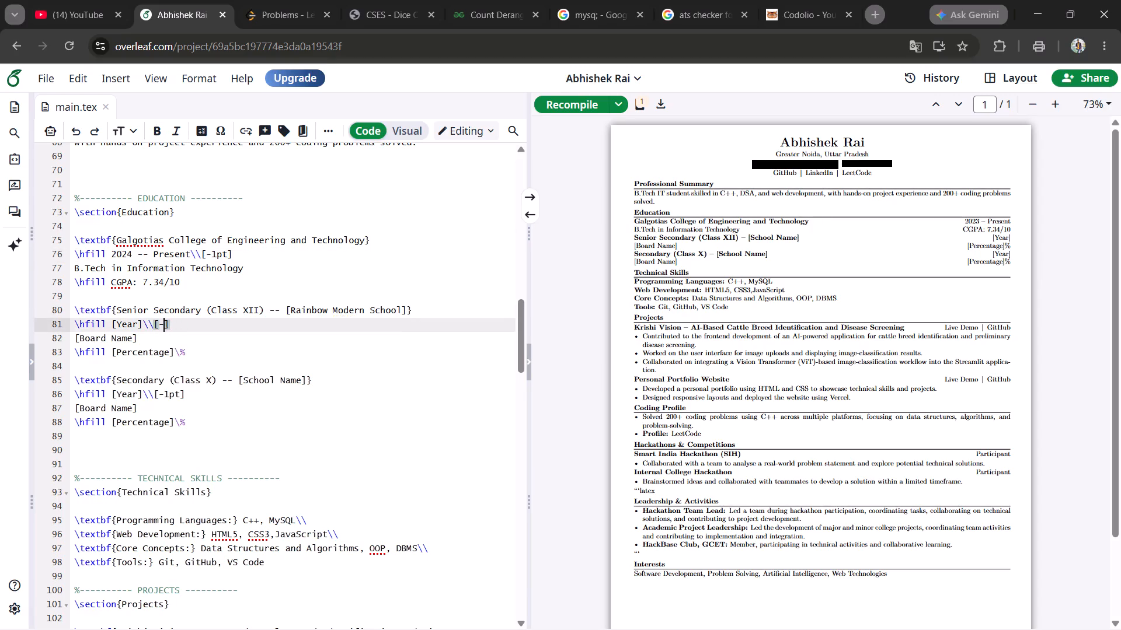
key("BackSpace")
type("2023")
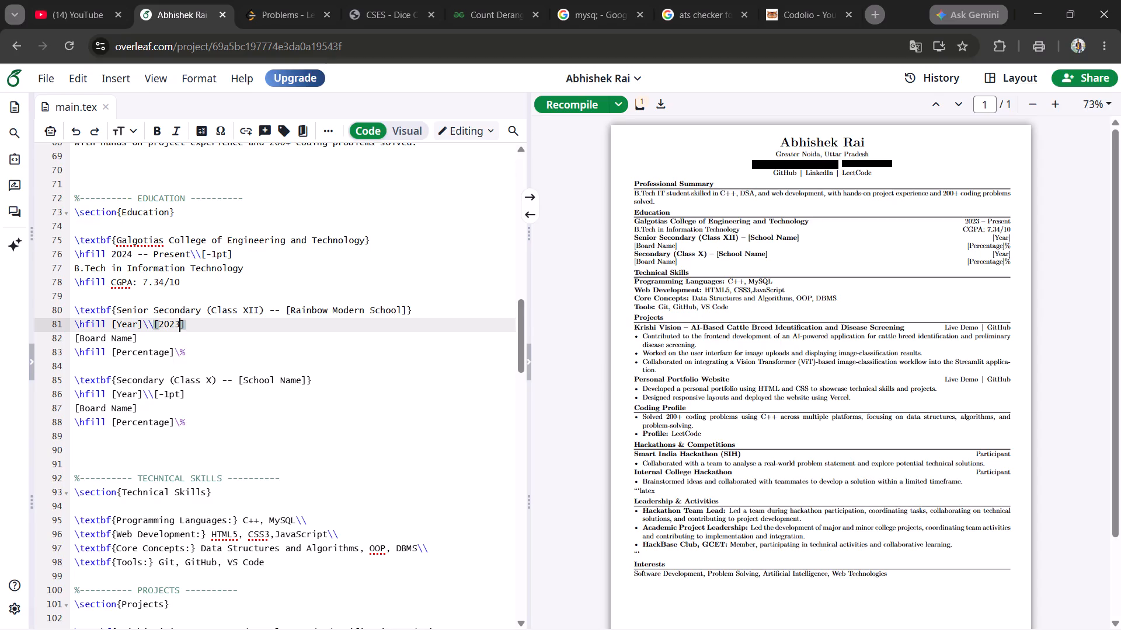
Replace the board name placeholder in the Class XII entry with "CBSE", inside its brackets.
left_click(130, 344)
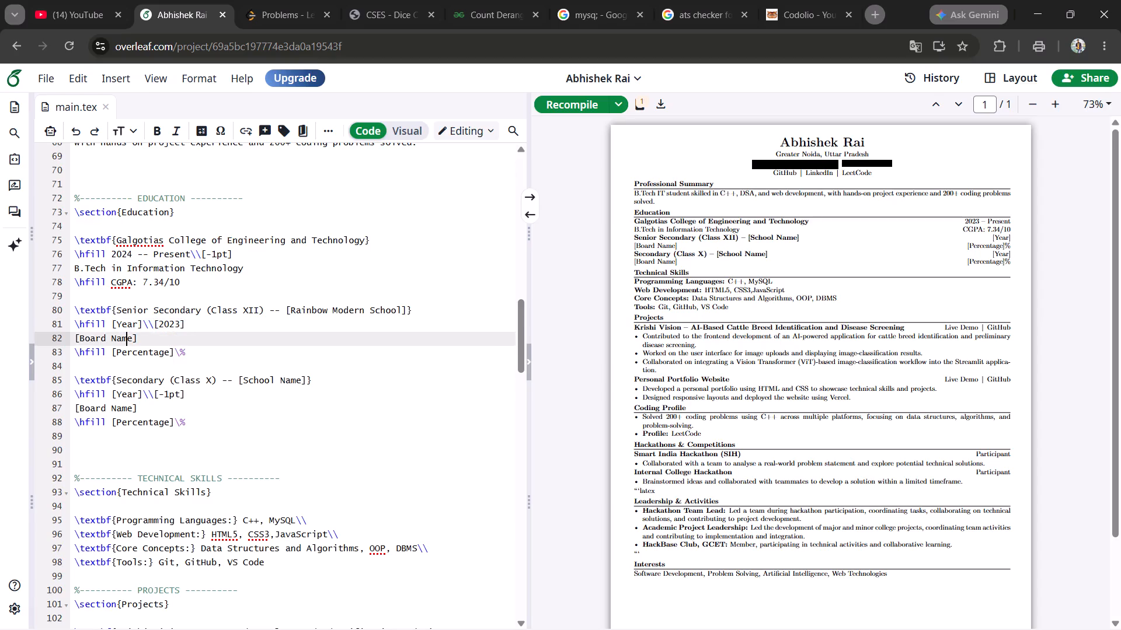
key("Right")
key("BackSpace")
key("BackSpace")
key("BackSpace")
key("BackSpace")
key("BackSpace")
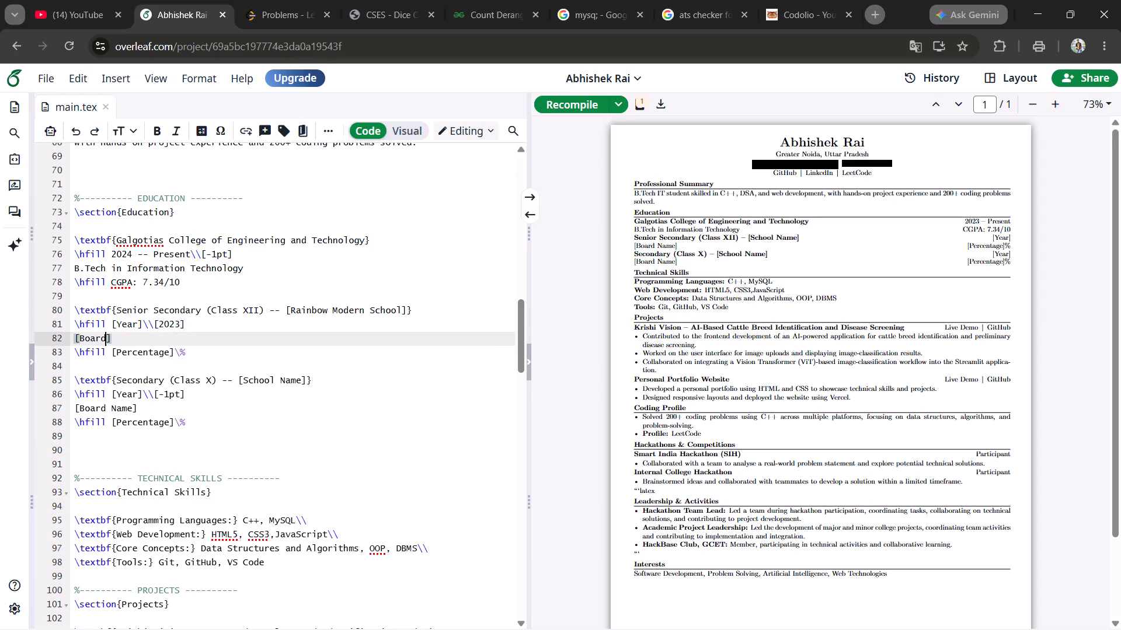
key("BackSpace")
key("BackSpace")
key("BackSpace")
key("BackSpace")
key("BackSpace")
type("CB")
type("SE")
Replace the percentage placeholder in the Class XII entry with 73.4, inside its brackets.
left_click(168, 354)
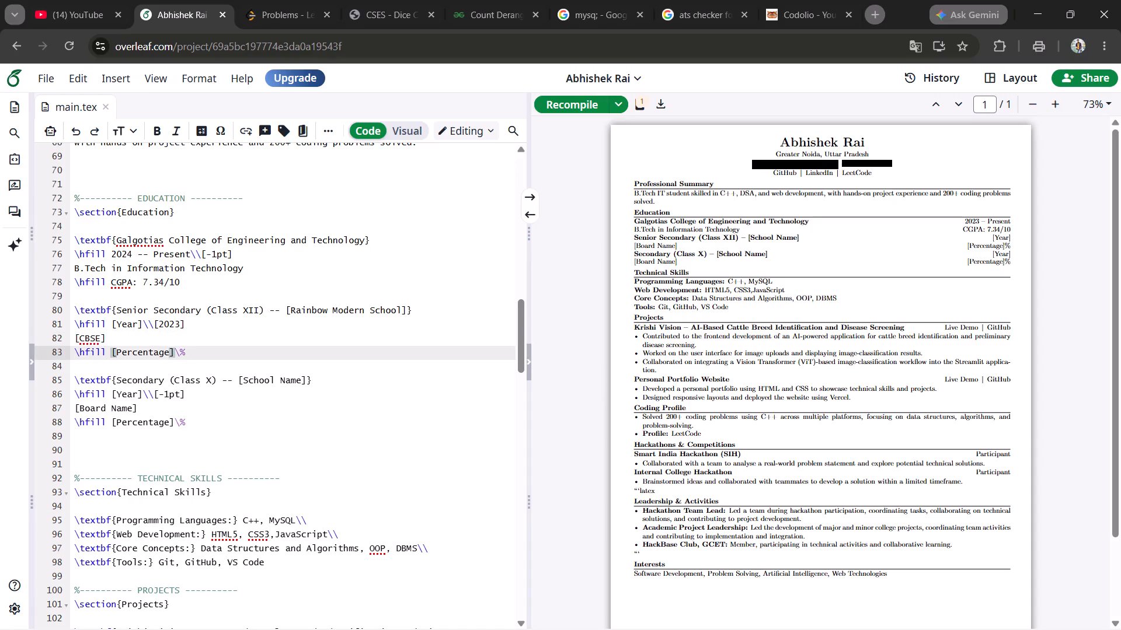
key("BackSpace")
key("BackSpace")
key("BackSpace")
key("BackSpace")
key("BackSpace")
key("BackSpace")
key("BackSpace")
key("BackSpace")
key("BackSpace")
key("BackSpace")
type("73.4")
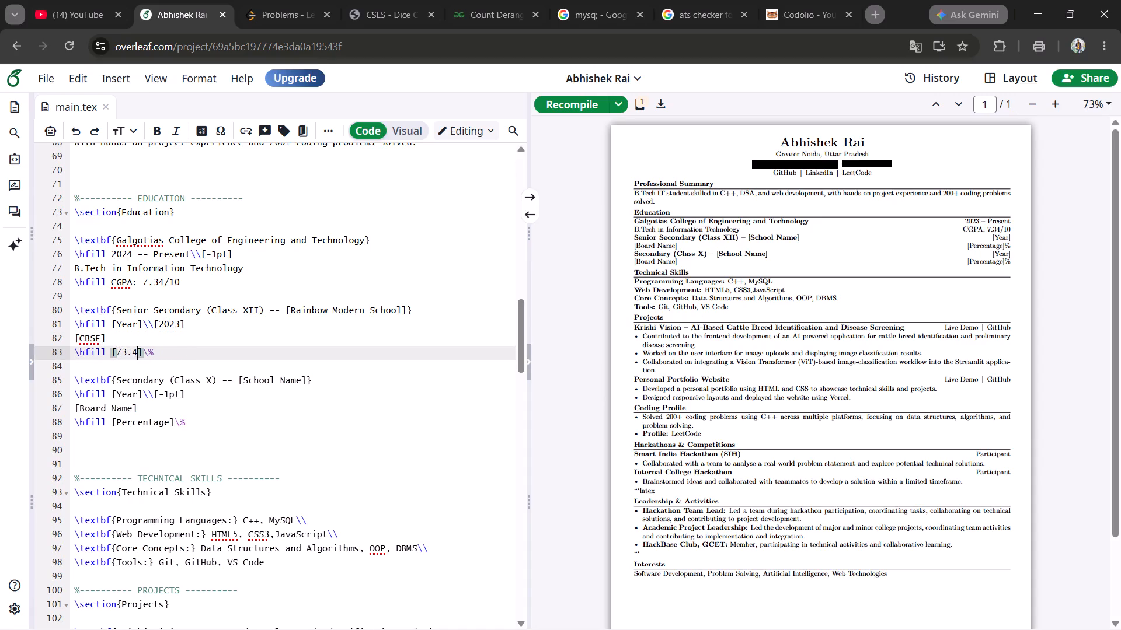
Replace the school name placeholder in the Class X entry with "MJRP Public School", inside its brackets.
left_click(298, 381)
key("Right")
key("BackSpace")
key("BackSpace")
key("BackSpace")
key("BackSpace")
key("BackSpace")
key("BackSpace")
key("BackSpace")
key("BackSpace")
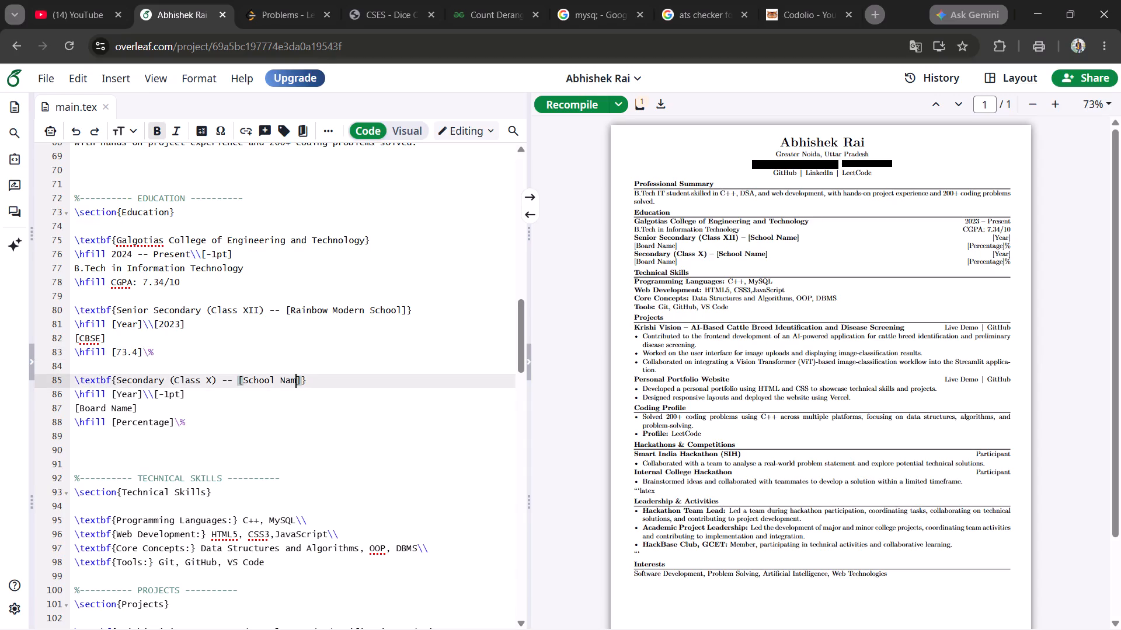
key("BackSpace")
key("BackSpace")
key("BackSpace")
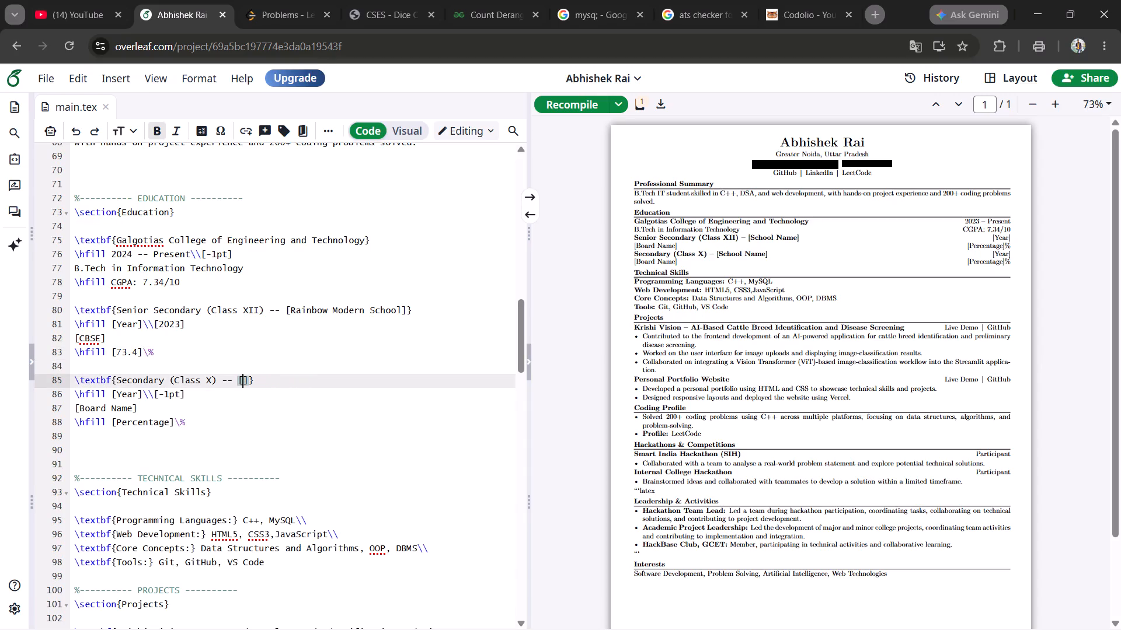
type("MJRP PUBLIC")
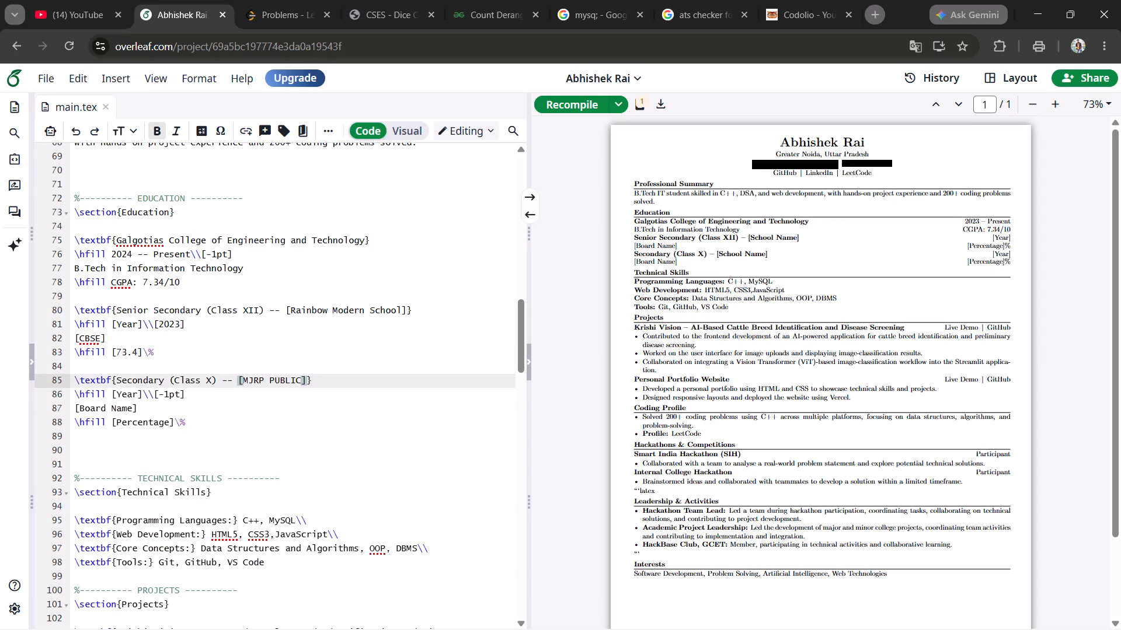
key("BackSpace")
key("BackSpace")
key("BackSpace")
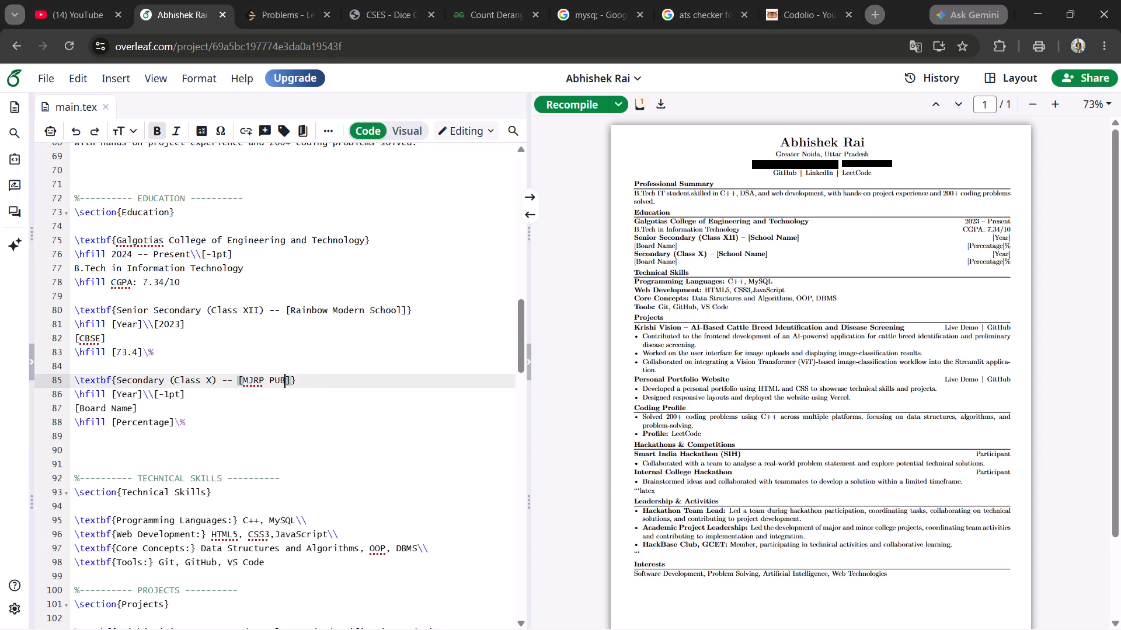
key("BackSpace")
key("BackSpace")
type("ublic")
key("space")
type("School")
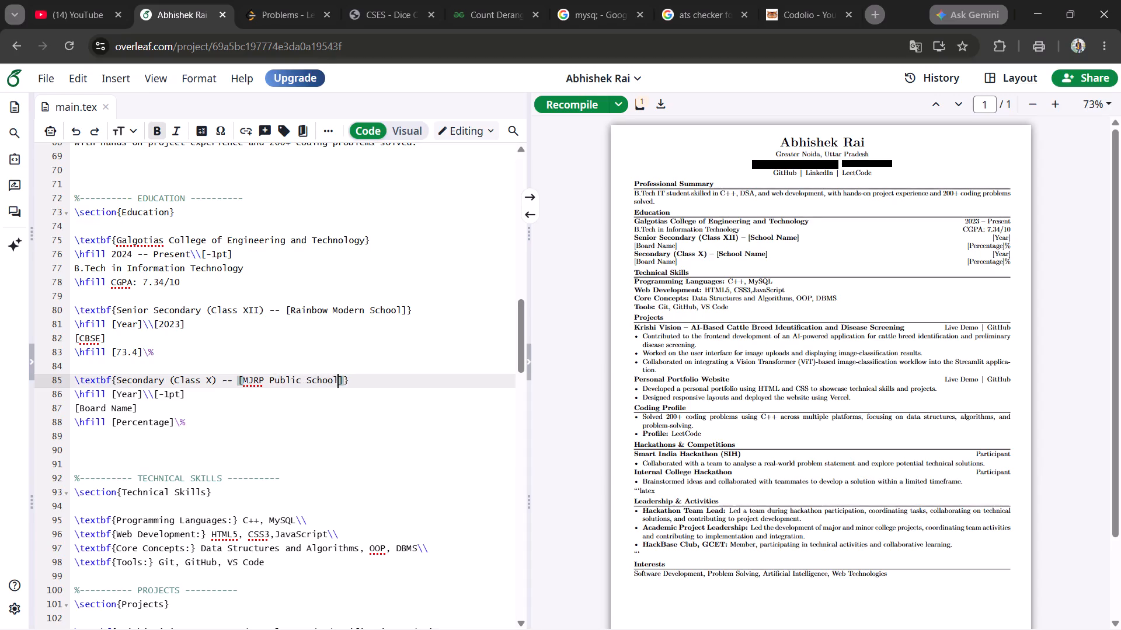
Replace the bracketed spacing value after the line break on the Class X year line with 2021.
left_click(179, 394)
key("BackSpace")
key("BackSpace")
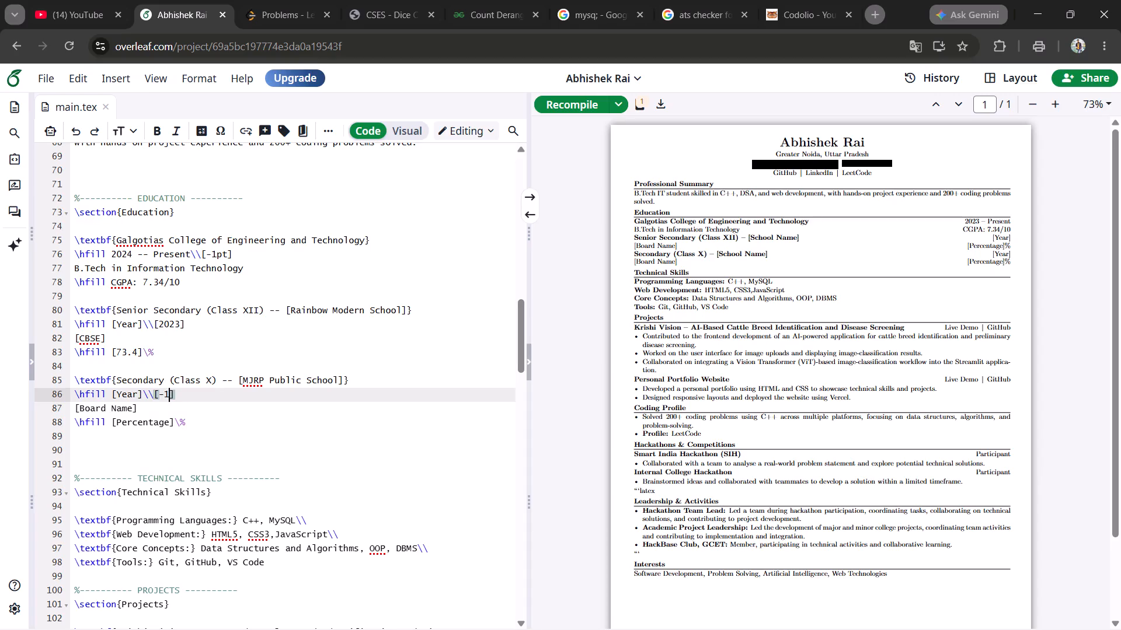
key("BackSpace")
key("BackSpace")
type("2021")
Replace the board name placeholder in the Class X entry with "CBSE", inside its brackets.
left_click(131, 408)
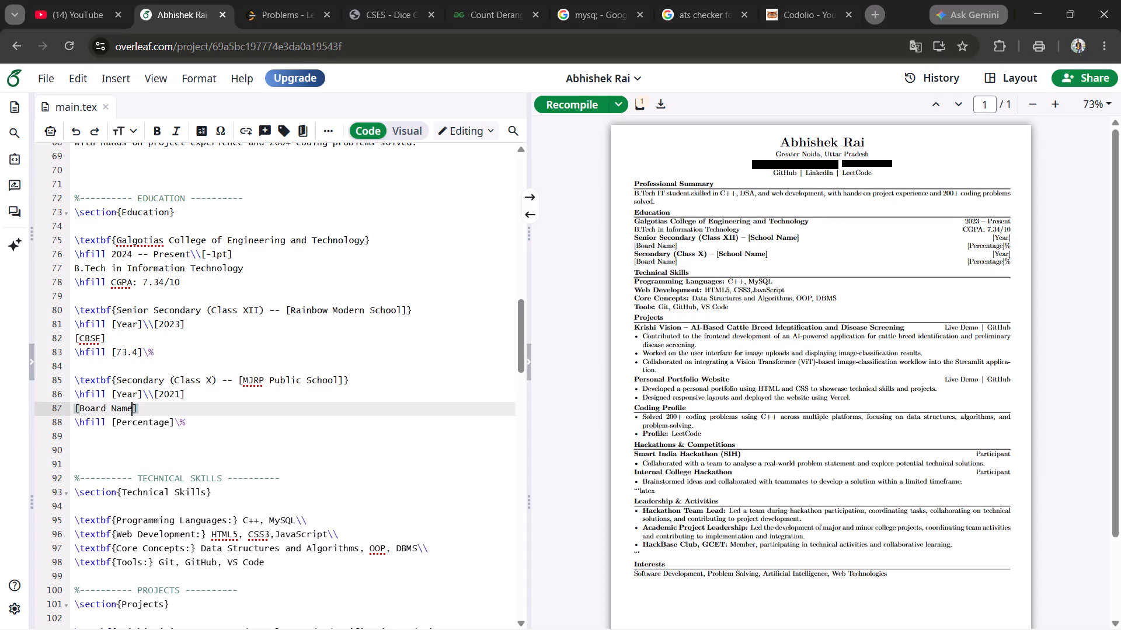
key("BackSpace")
key("BackSpace")
key("BackSpace")
key("BackSpace")
key("BackSpace")
key("BackSpace")
key("BackSpace")
key("BackSpace")
key("BackSpace")
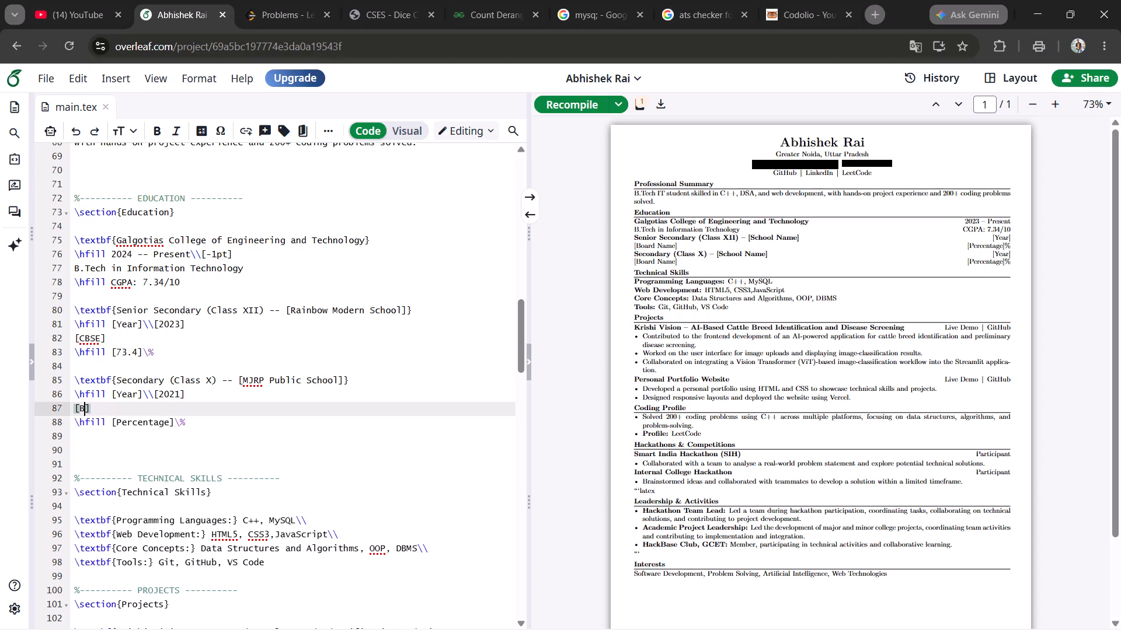
key("BackSpace")
type("SBSE")
key("BackSpace")
key("BackSpace")
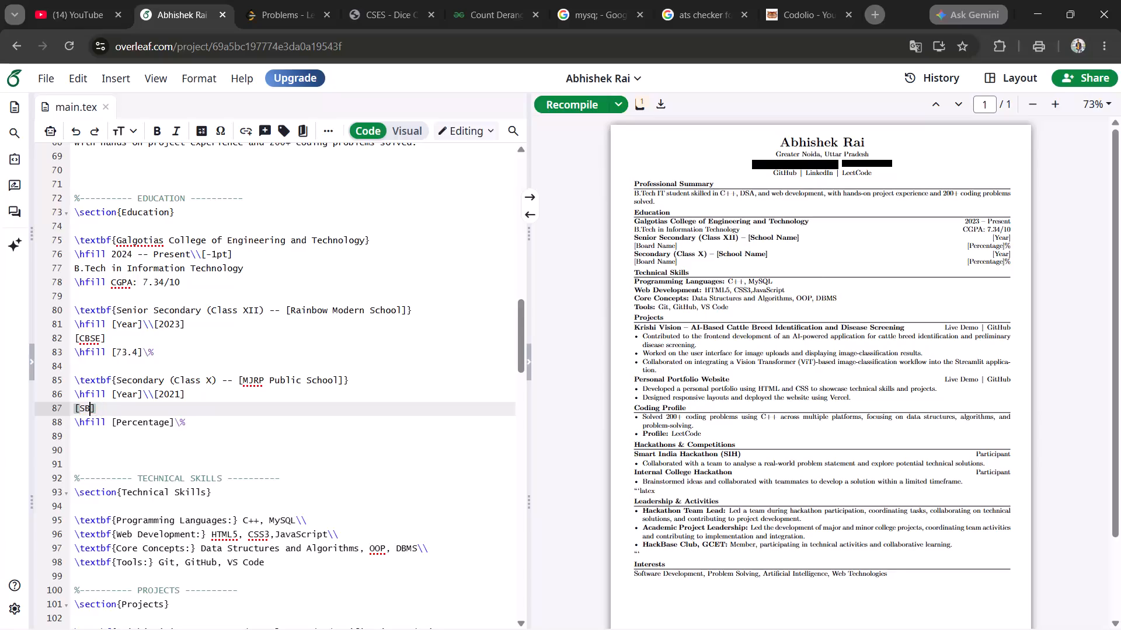
key("BackSpace")
key("BackSpace")
type("CBSE")
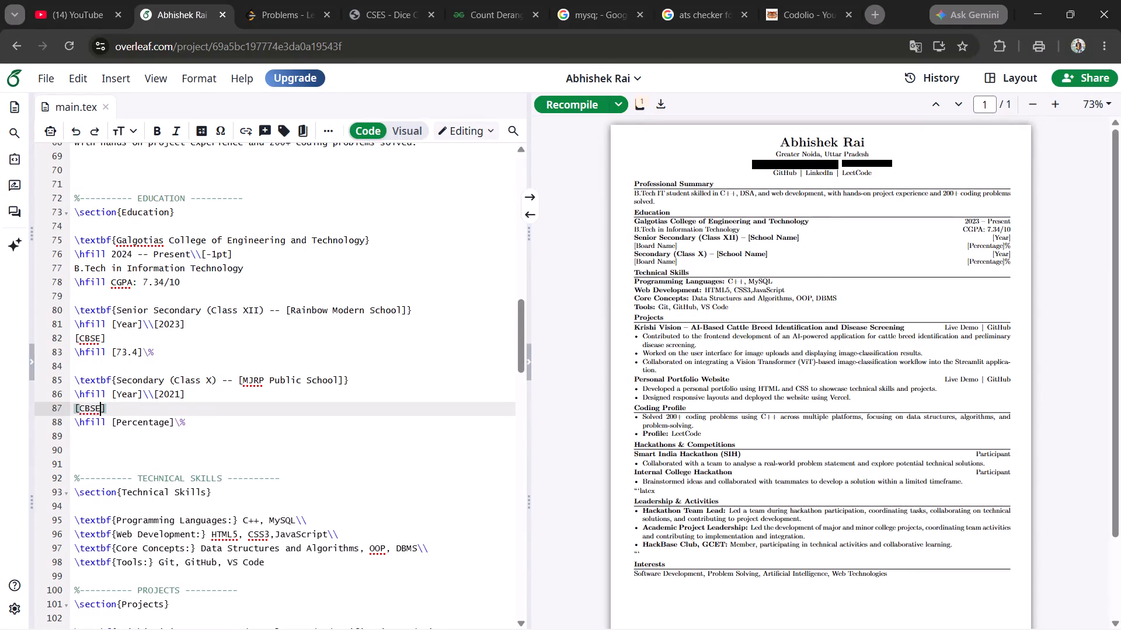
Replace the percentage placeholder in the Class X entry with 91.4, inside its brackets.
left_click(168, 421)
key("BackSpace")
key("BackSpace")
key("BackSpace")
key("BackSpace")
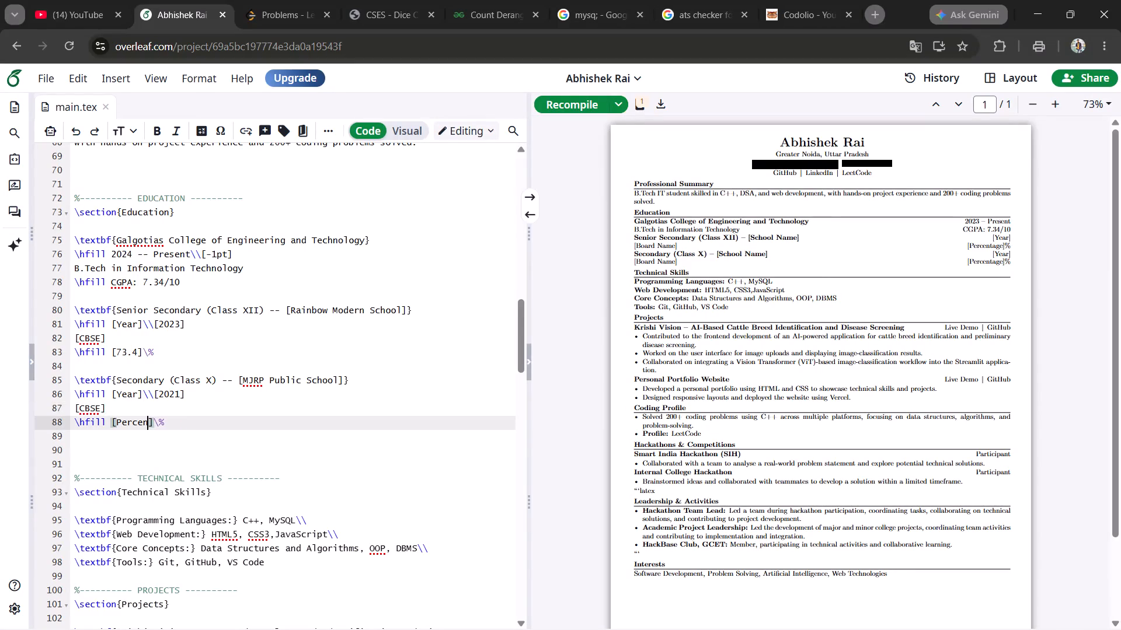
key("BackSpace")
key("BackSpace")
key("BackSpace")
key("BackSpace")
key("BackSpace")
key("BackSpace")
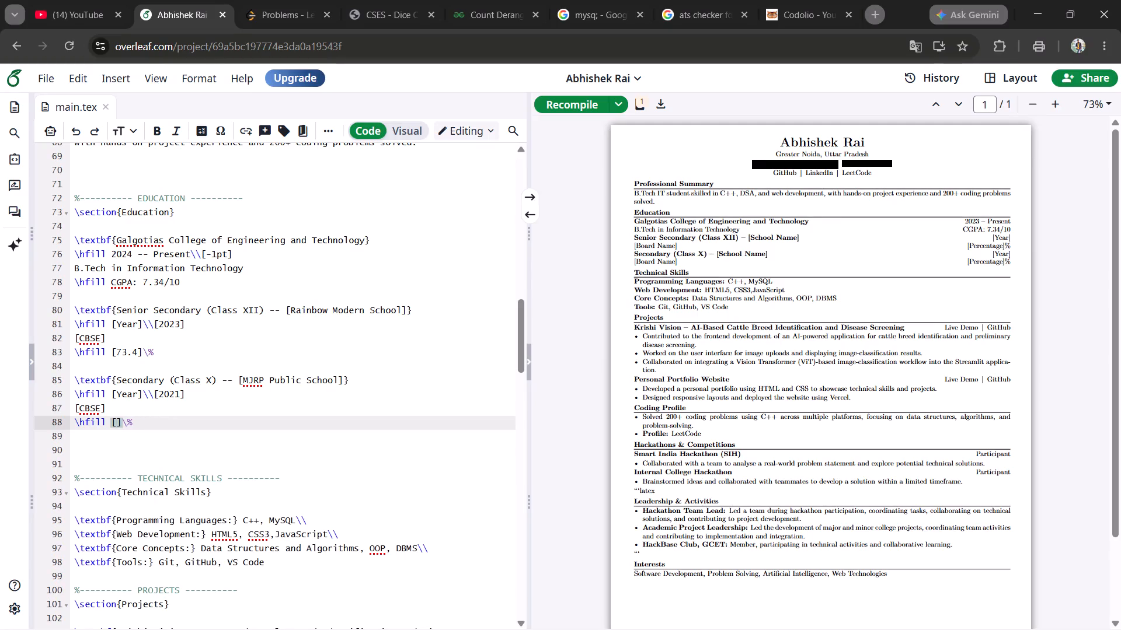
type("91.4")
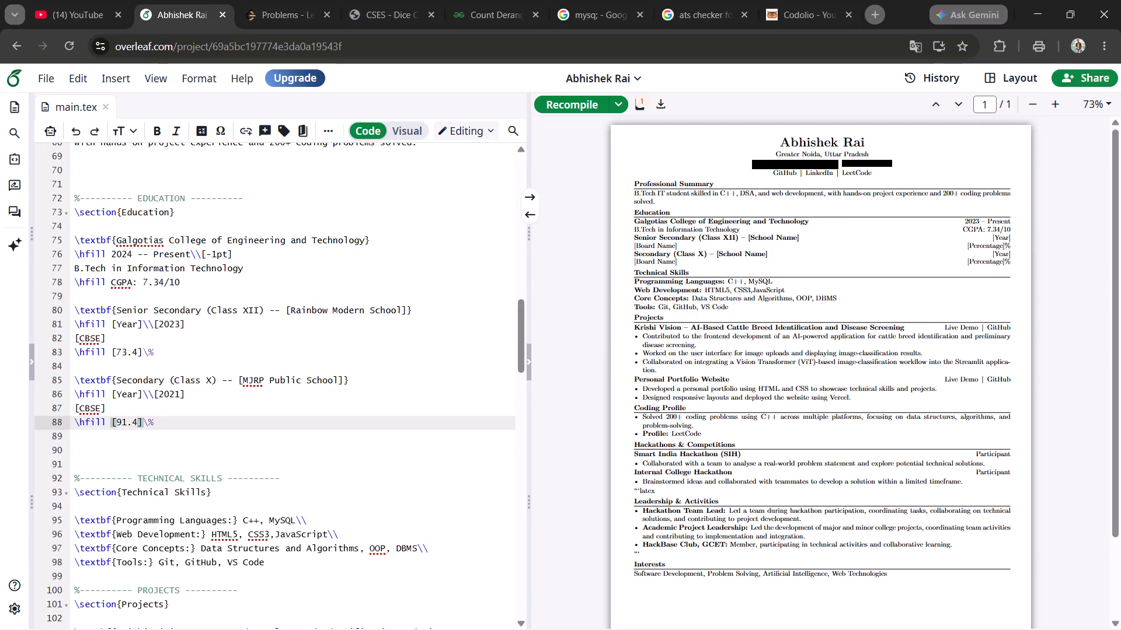
Recompile the résumé with the edited Education details.
left_click(565, 107)
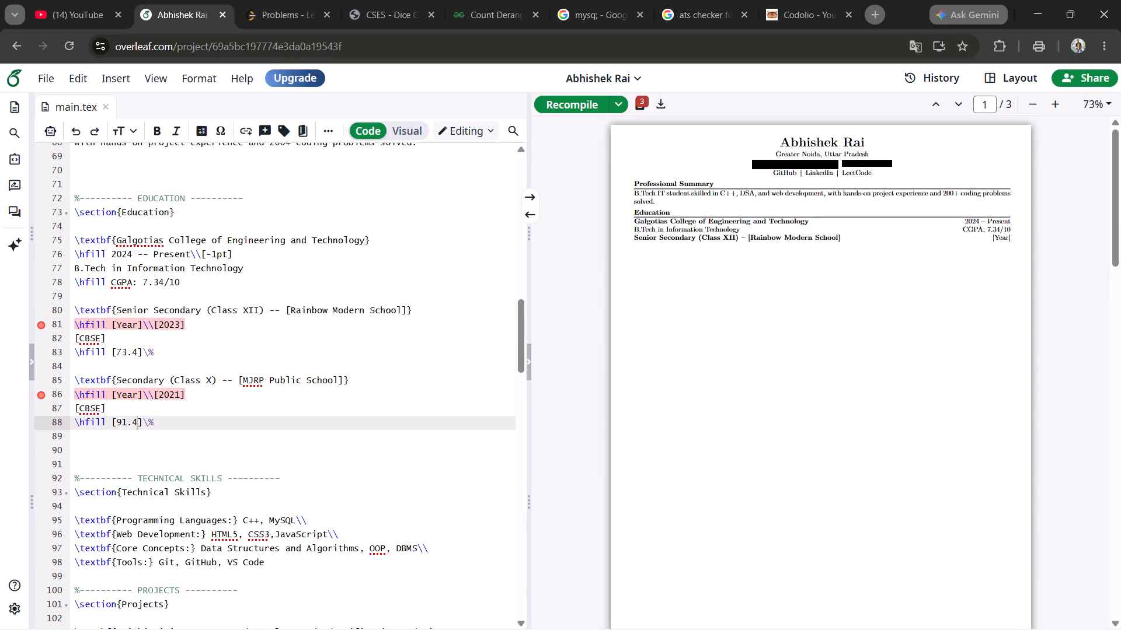
Undo the recent Class X edits to the percentage, board name and line-break spacing, back into the school name.
left_click(196, 335)
key("ctrl+z")
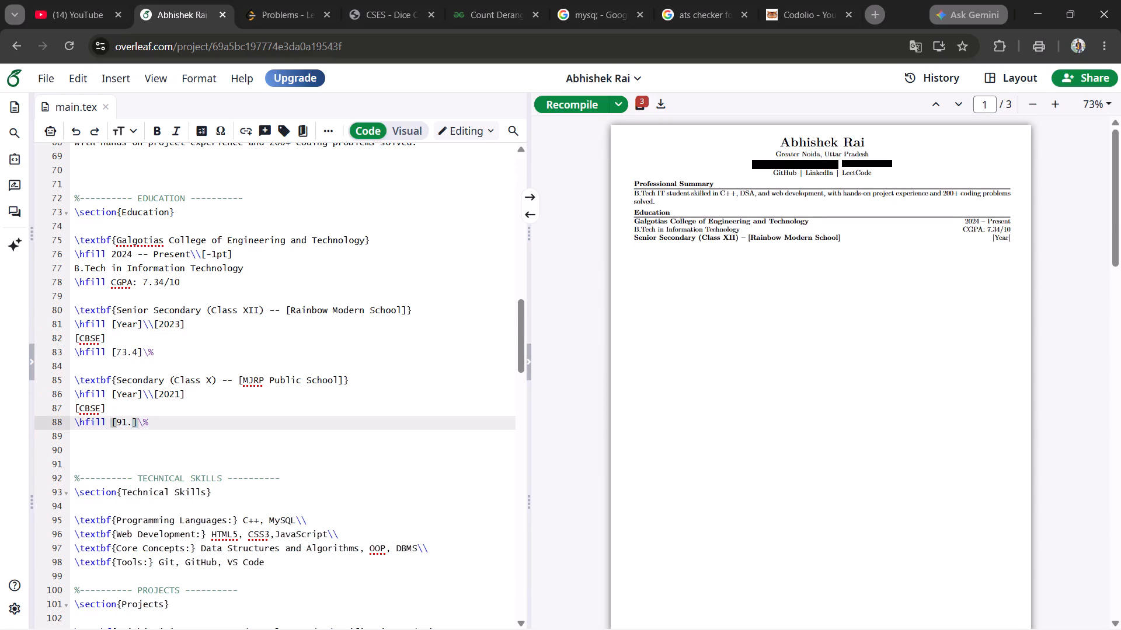
key("ctrl+z")
key("ctrl+z")
key("ctrl+z")
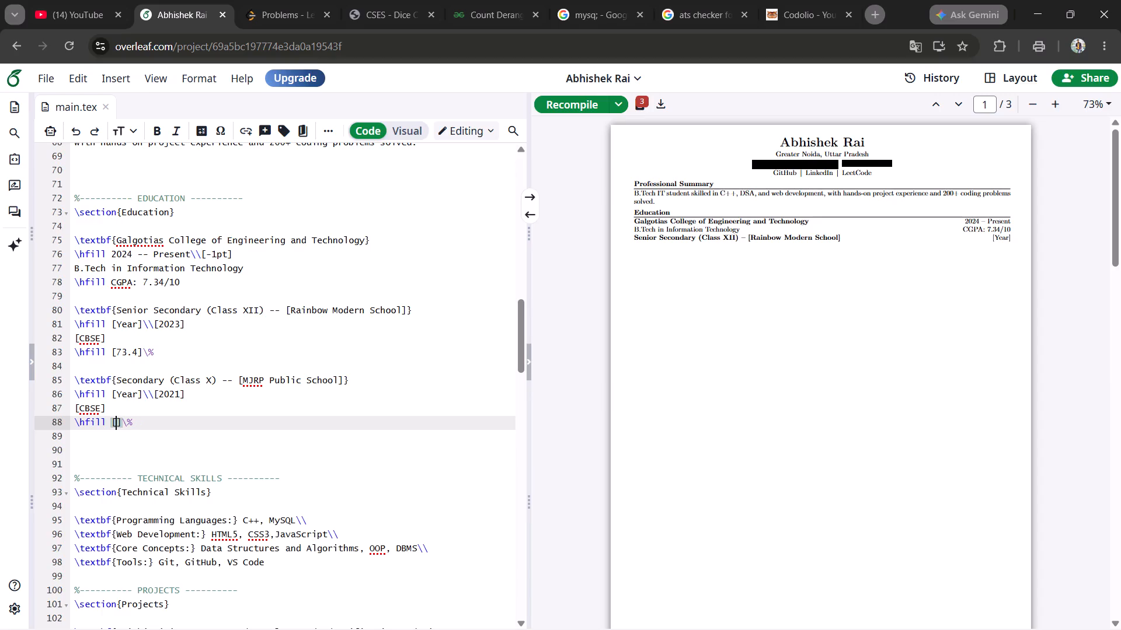
key("ctrl+z")
key("ctrl+z")
key("ctrl+z")
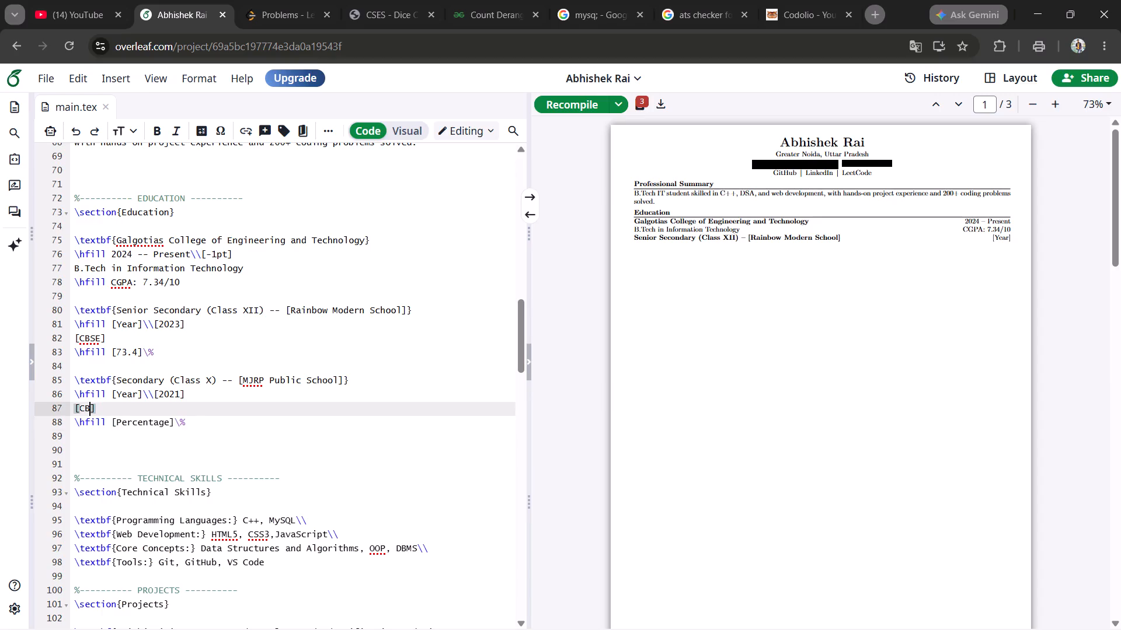
key("ctrl+z")
key("ctrl+z")
key("ctrl+z")
key("ctrl+z")
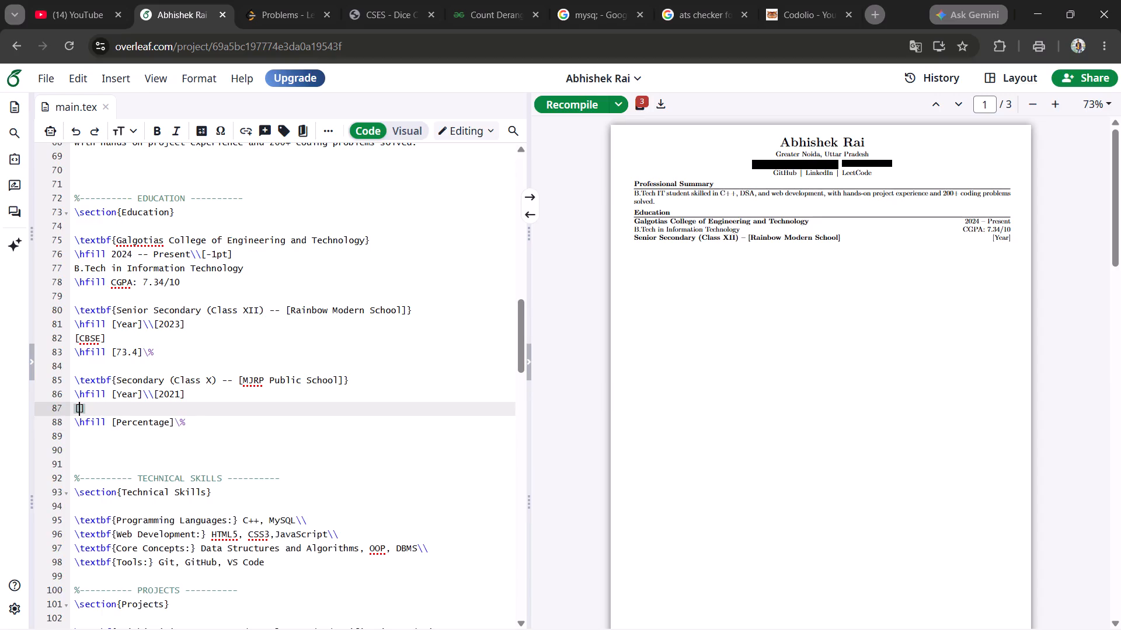
key("ctrl+z")
key("ctrl+z")
key("ctrl+z")
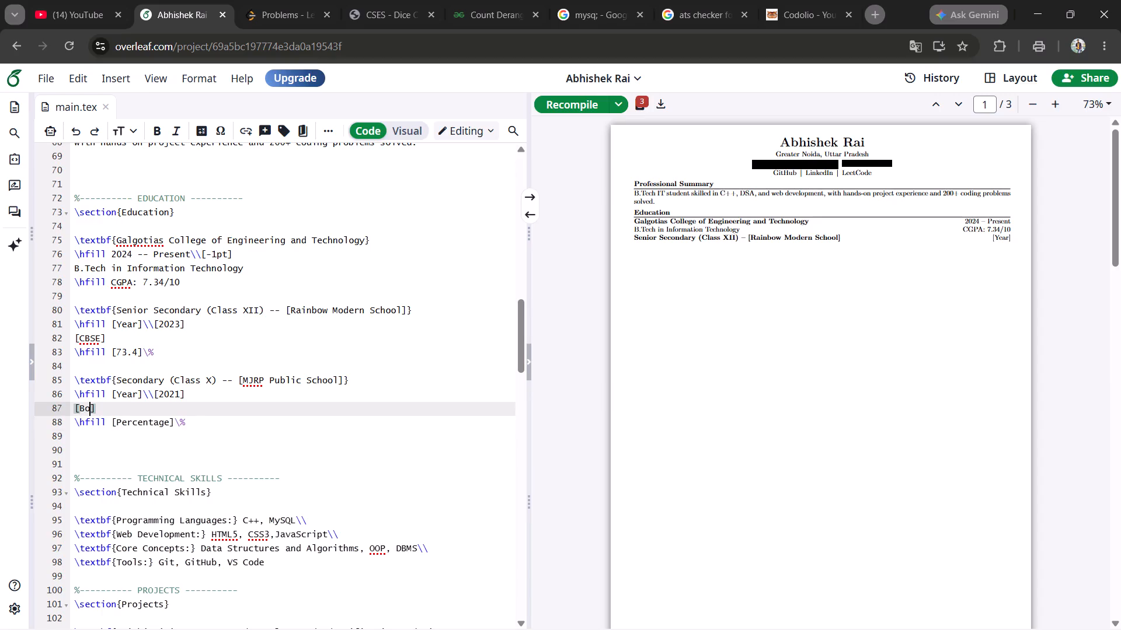
key("ctrl+z")
key("ctrl+z")
key("ctrl+z")
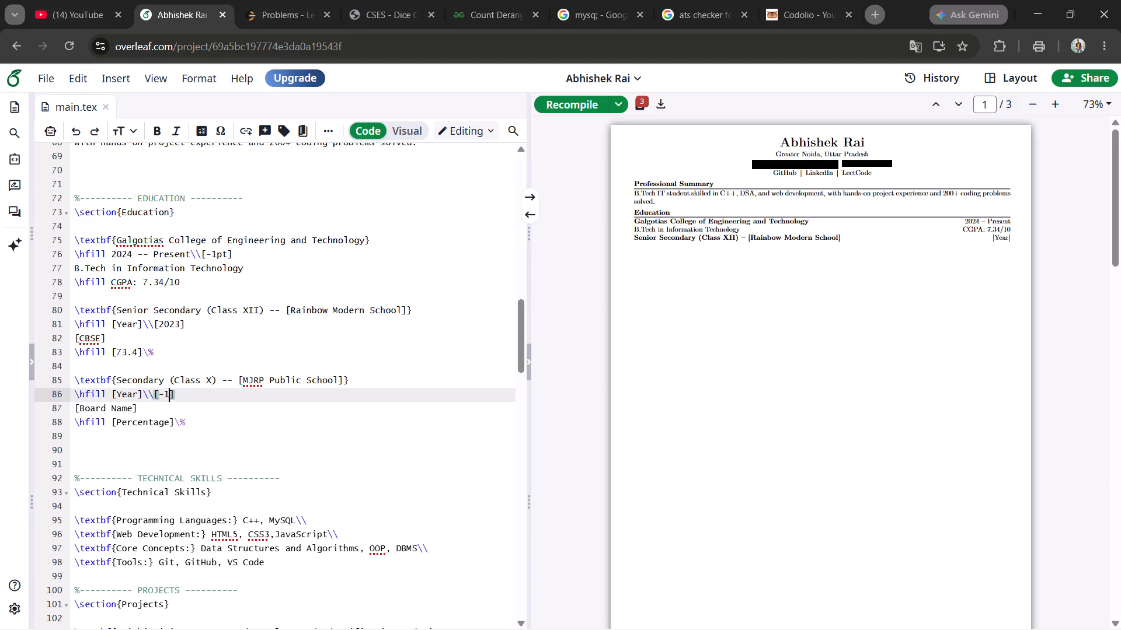
key("ctrl+z")
key("ctrl+z")
key("ctrl+z")
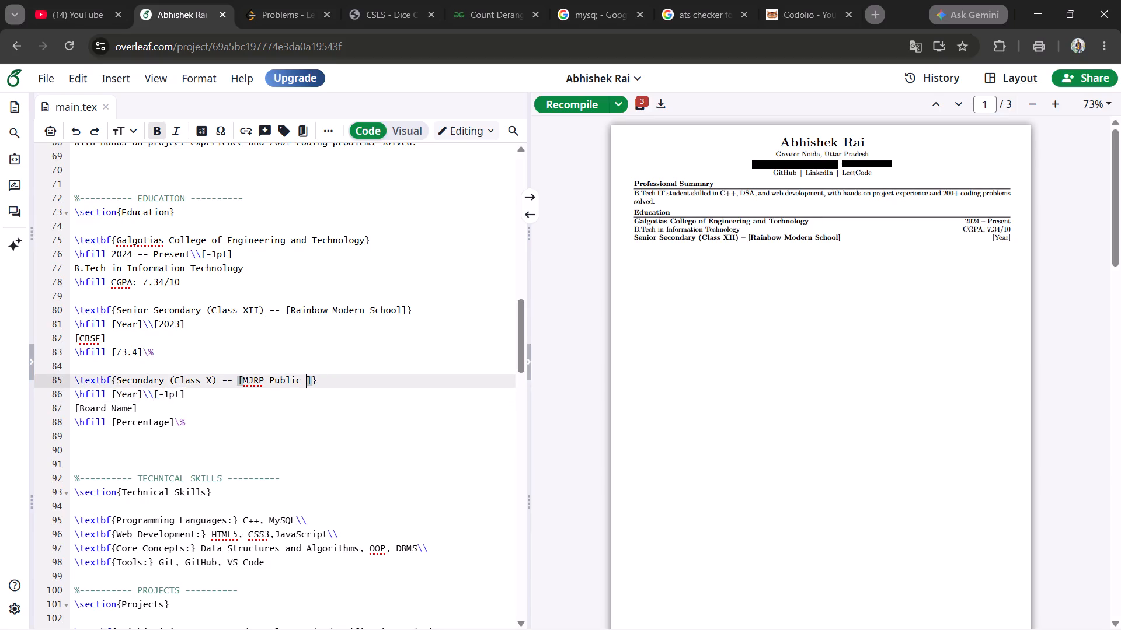
key("ctrl+z")
key("ctrl+z")
key("ctrl+z")
Rewrite the school name in the Class X entry as "MJRP Public School", inside its brackets.
key("space")
key("BackSpace")
key("BackSpace")
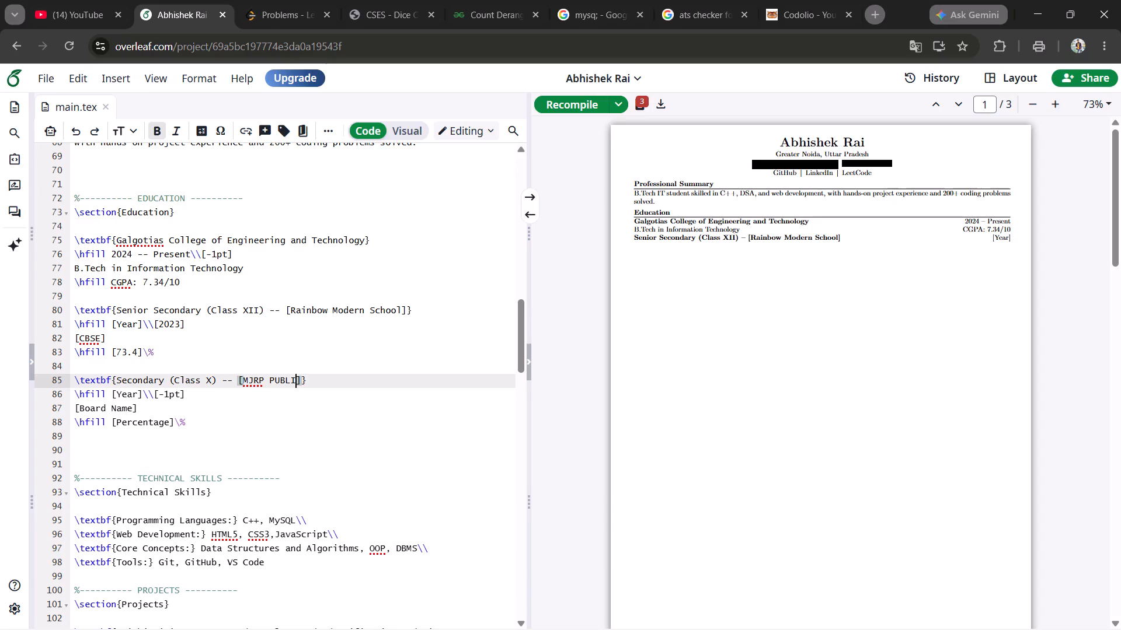
key("BackSpace")
key("BackSpace")
key("BackSpace")
key("BackSpace")
key("BackSpace")
key("BackSpace")
key("BackSpace")
key("BackSpace")
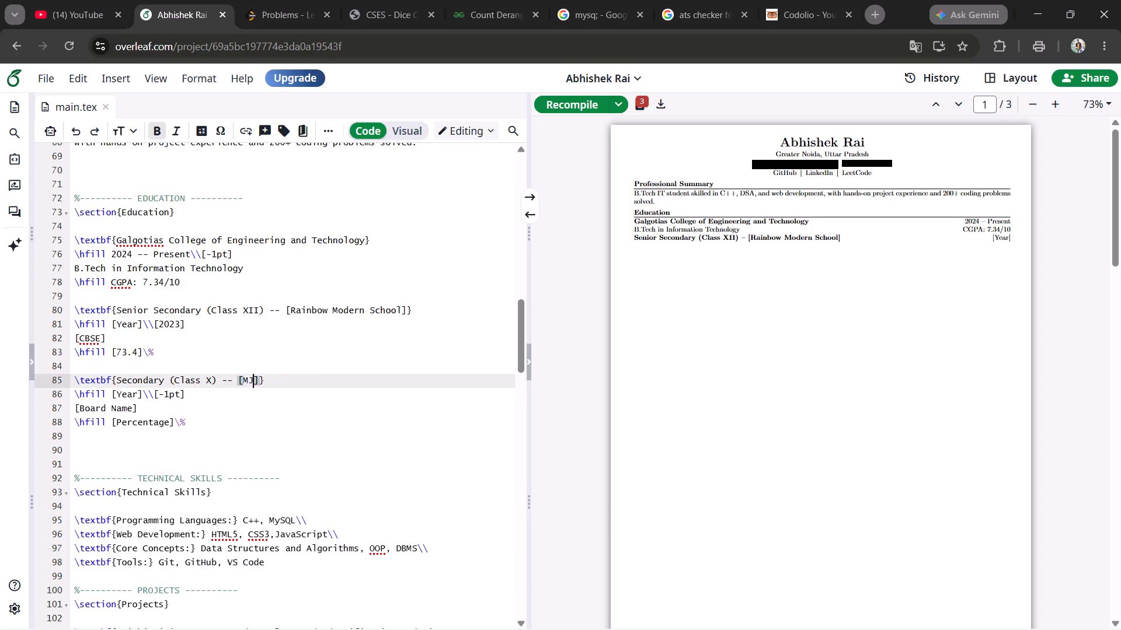
key("BackSpace")
key("BackSpace")
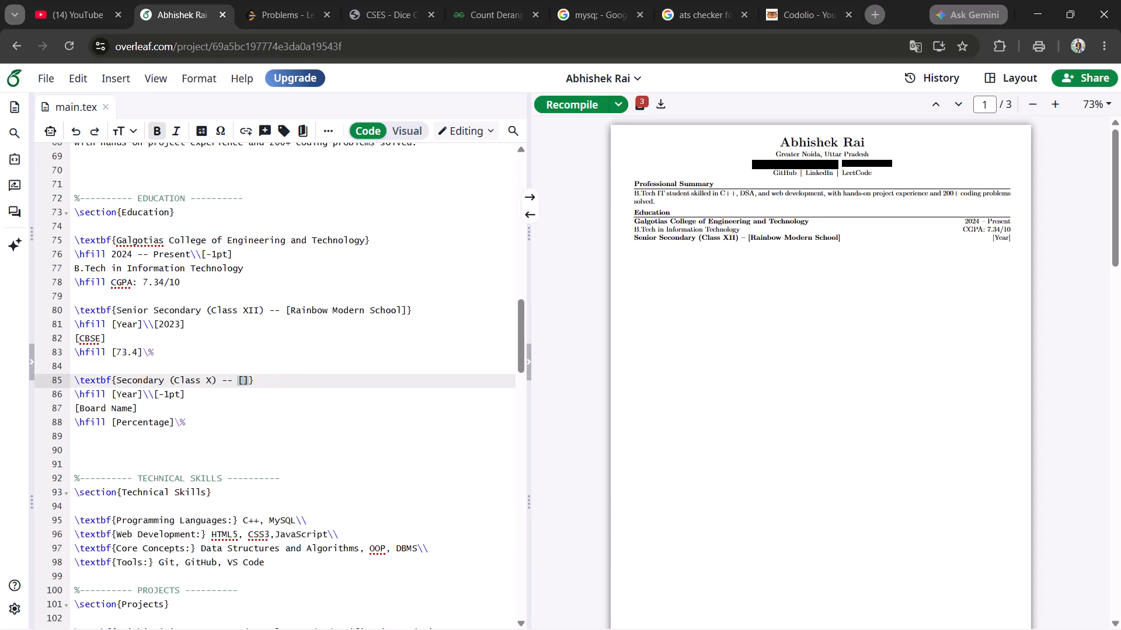
type("Sc")
key("BackSpace")
key("k")
key("BackSpace")
key("BackSpace")
type("MJP")
key("shift+BackSpace")
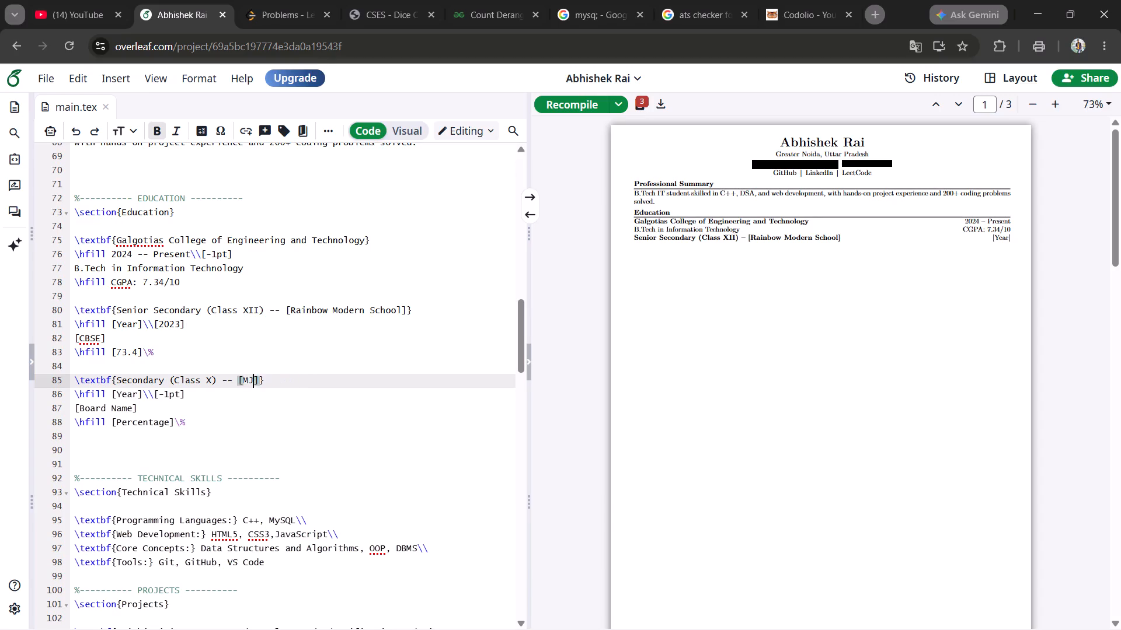
type("RP PUBLI")
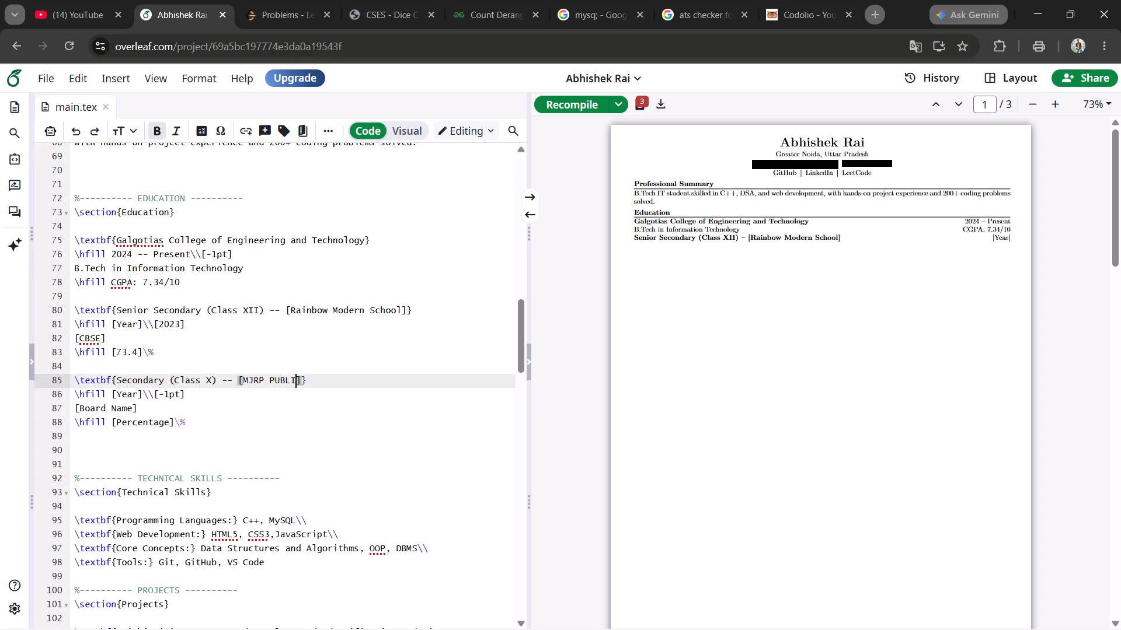
key("BackSpace")
key("BackSpace")
key("BackSpace")
key("BackSpace")
type("ublicx")
key("BackSpace")
key("space")
type("School")
Replace the year placeholder in the Class X entry with 2021, inside its brackets.
left_click(138, 392)
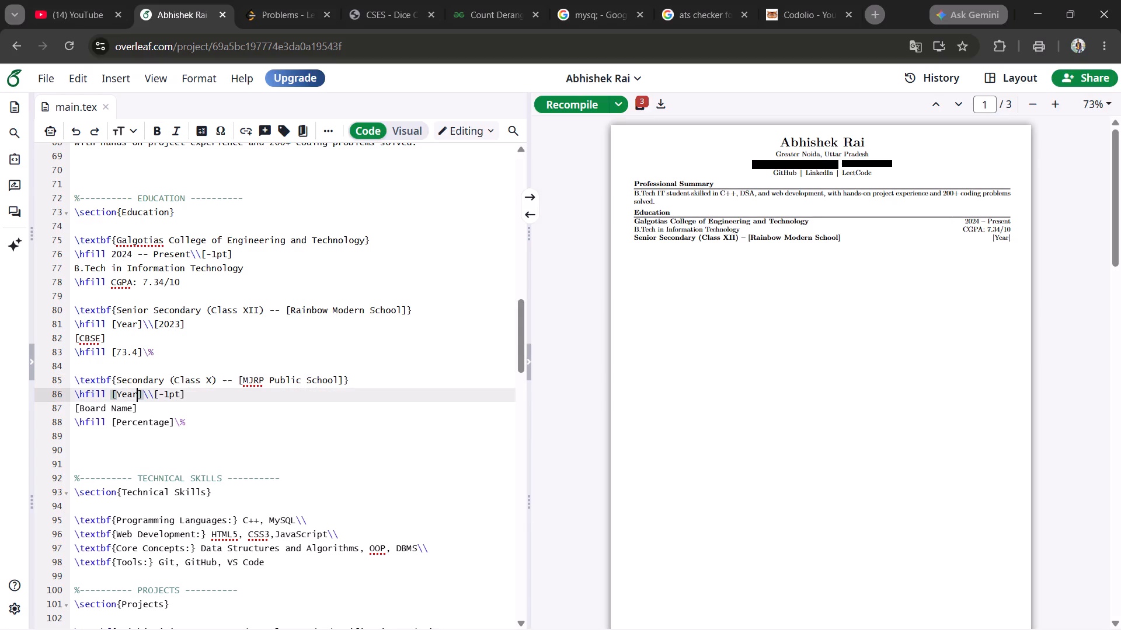
key("BackSpace")
key("BackSpace")
key("BackSpace")
key("BackSpace")
type("2021")
Replace the percentage placeholder in the Class X entry with 91.4, inside its brackets.
left_click(168, 423)
key("BackSpace")
key("BackSpace")
key("BackSpace")
key("BackSpace")
key("BackSpace")
key("BackSpace")
key("BackSpace")
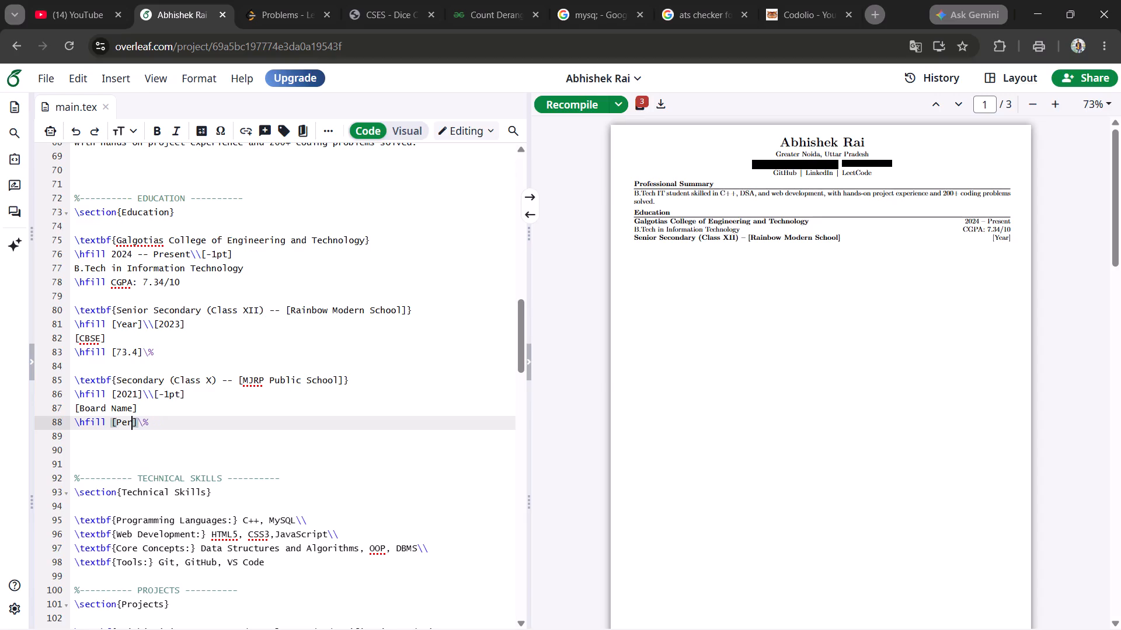
key("BackSpace")
key("BackSpace")
key("BackSpace")
type("91.4")
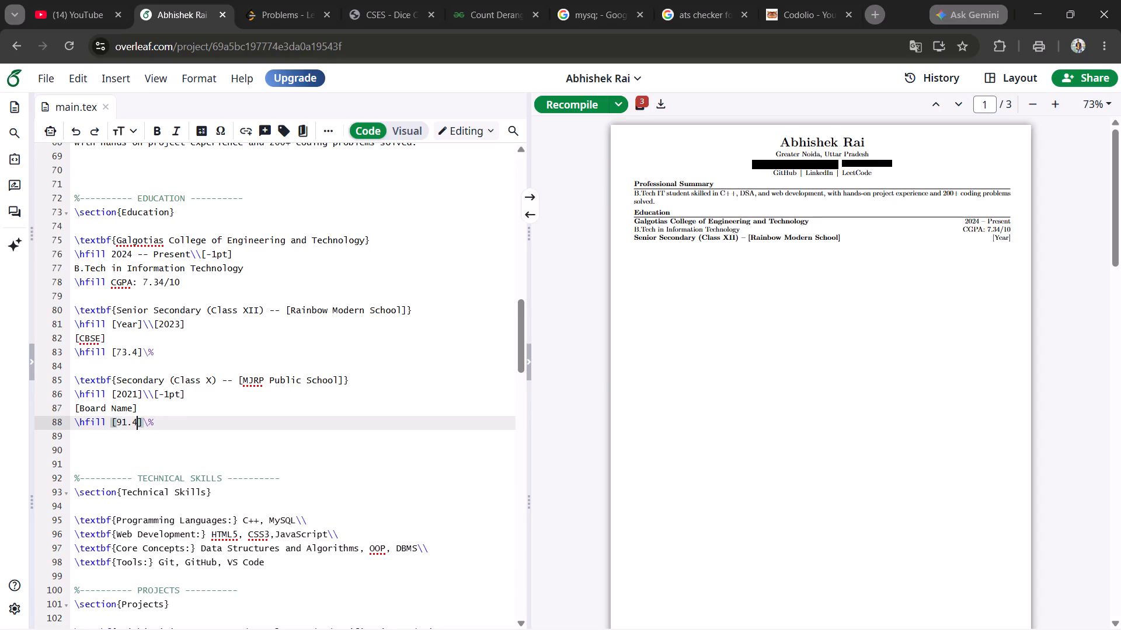
Set the bracketed spacing after the line break on the Class XII year line to -1pt.
left_click(179, 323)
key("BackSpace")
key("BackSpace")
key("BackSpace")
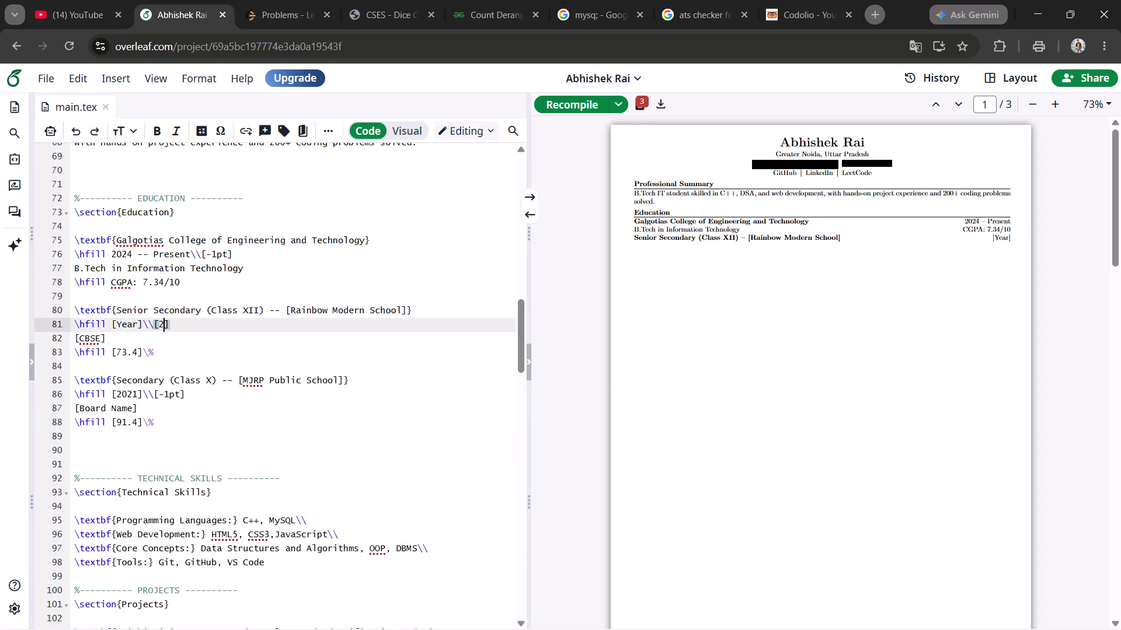
key("BackSpace")
type("-1pt")
Replace the year placeholder in the Class XII entry with 2023, inside its brackets.
left_click(134, 327)
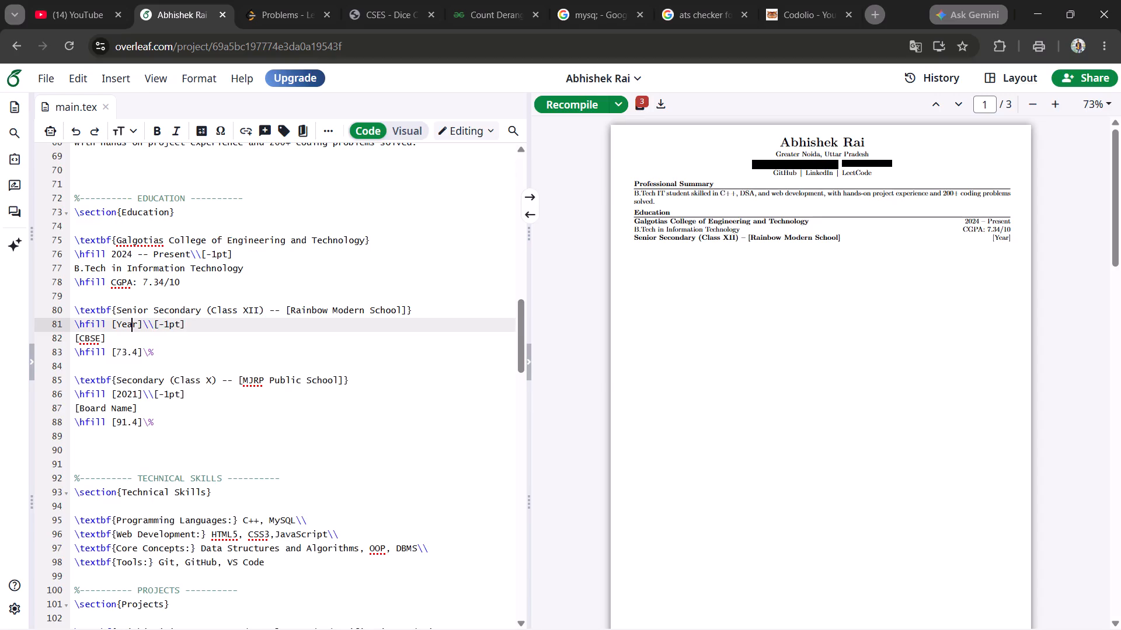
key("Right")
key("BackSpace")
key("BackSpace")
key("BackSpace")
key("BackSpace")
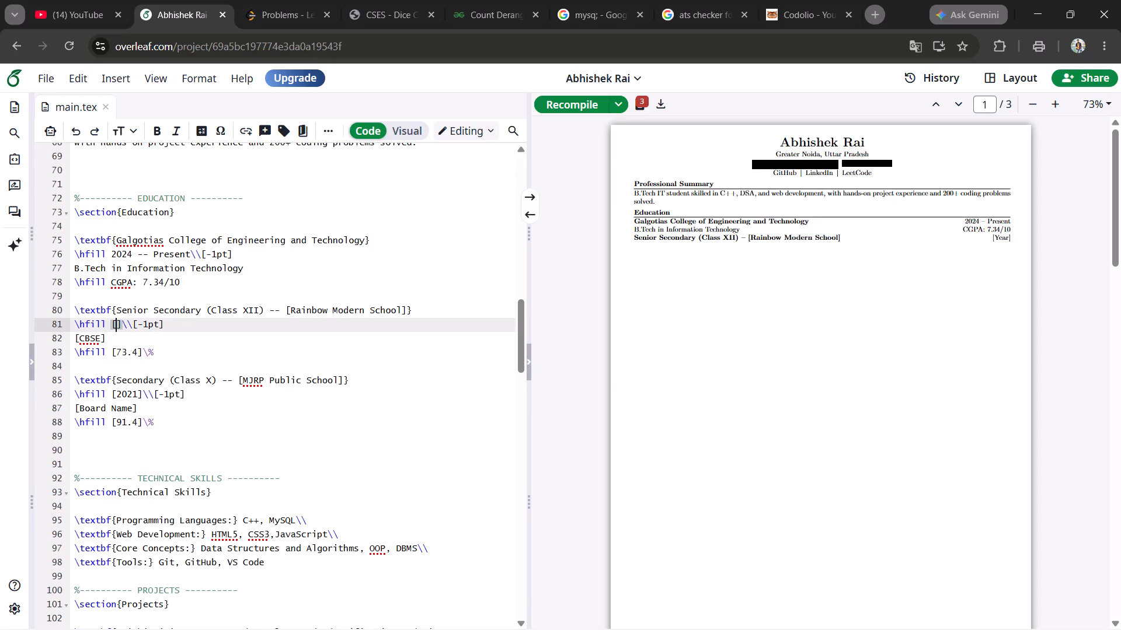
type("2023")
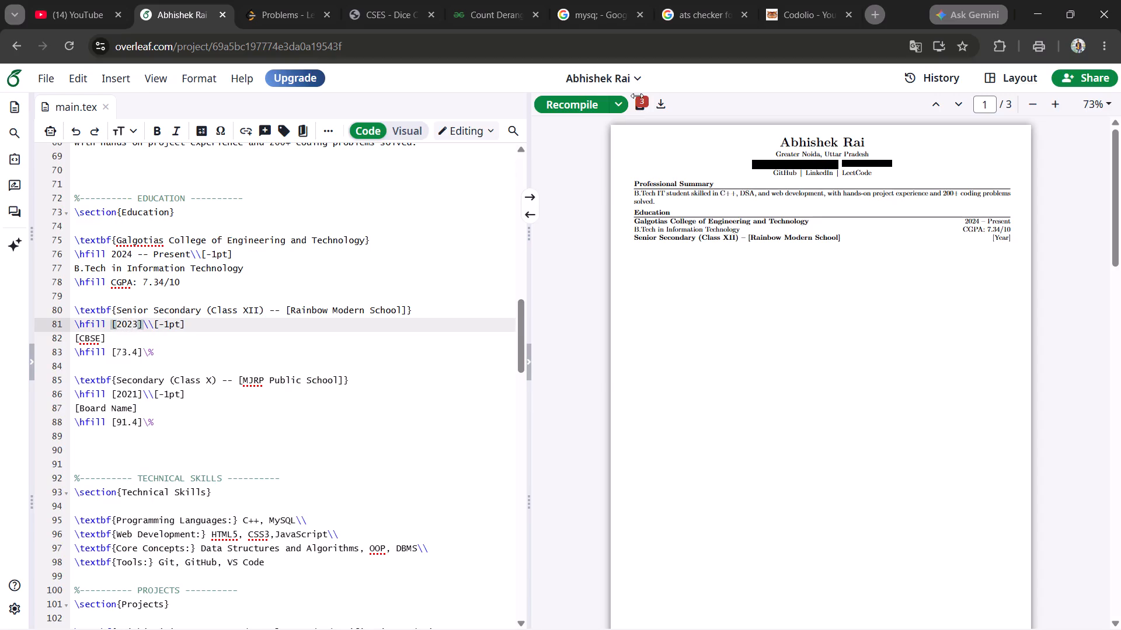
Recompile the résumé with the corrected year and spacing values.
left_click_drag(566, 102, 566, 96)
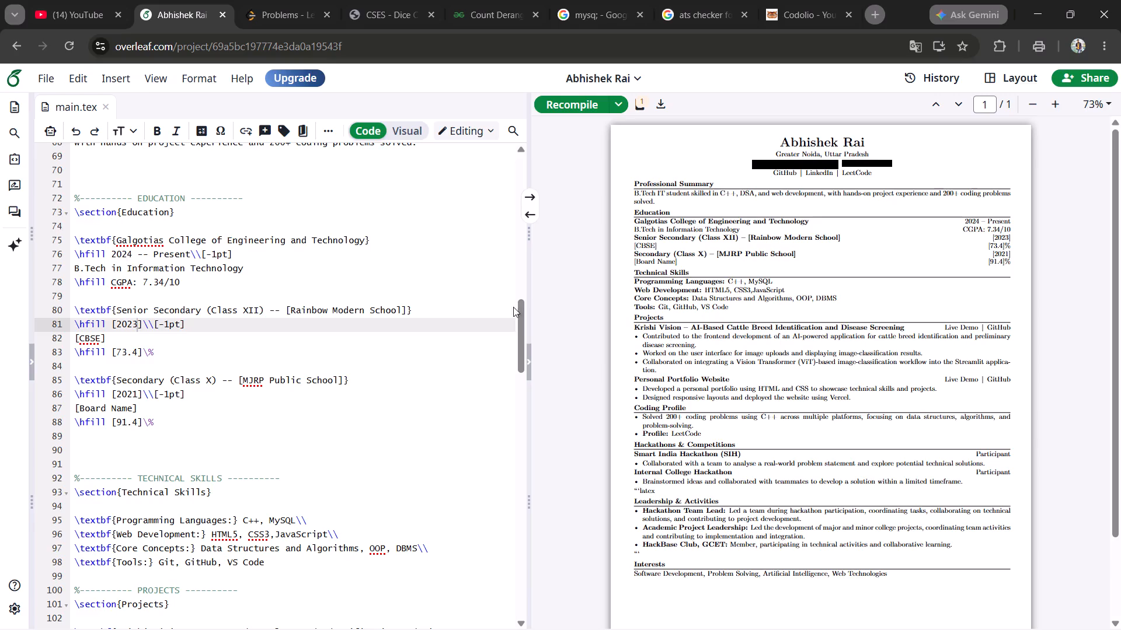
Replace the board name placeholder in the Class X entry with "CBSE", inside its brackets.
left_click(132, 404)
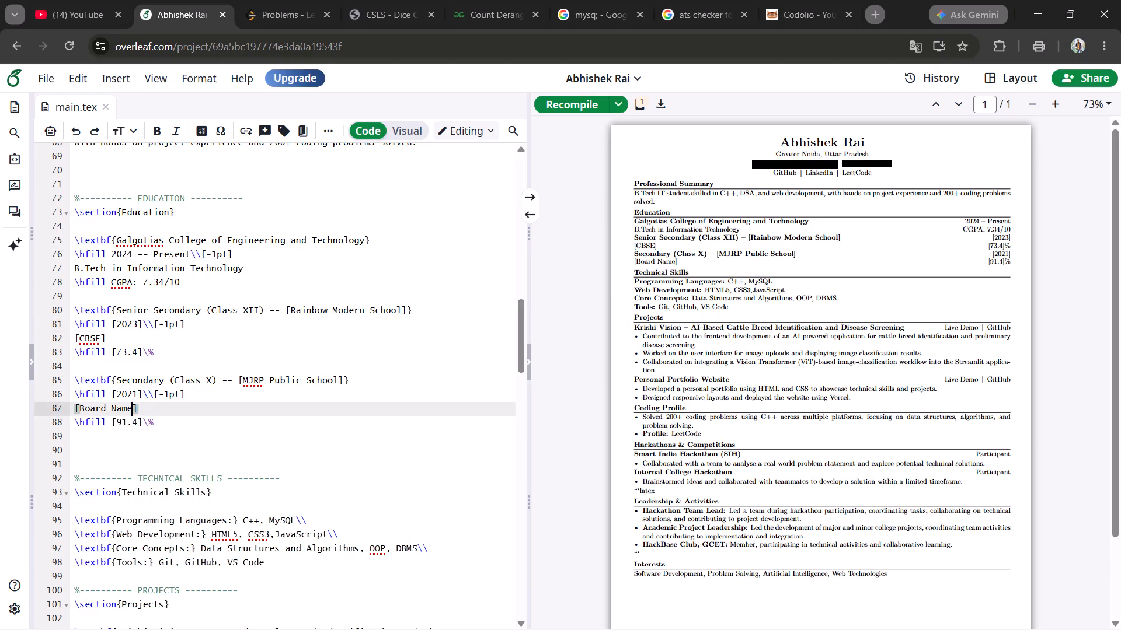
key("BackSpace")
key("BackSpace")
key("BackSpace")
key("BackSpace")
key("BackSpace")
key("BackSpace")
key("BackSpace")
key("BackSpace")
key("BackSpace")
key("BackSpace")
type("CBSW")
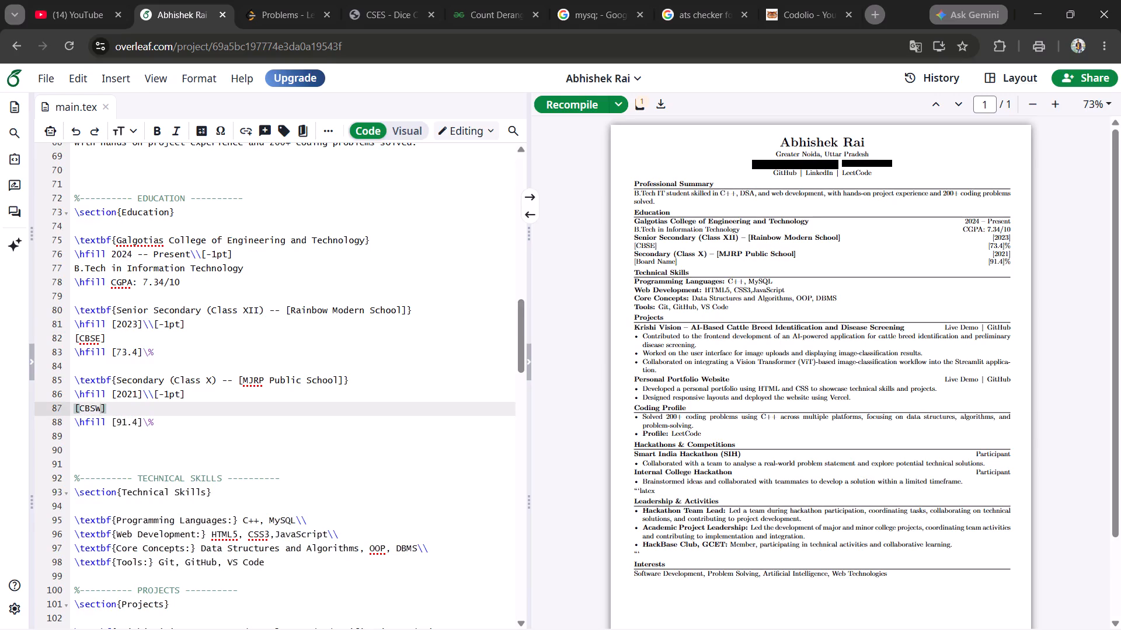
key("shift+BackSpace")
key("shift+e")
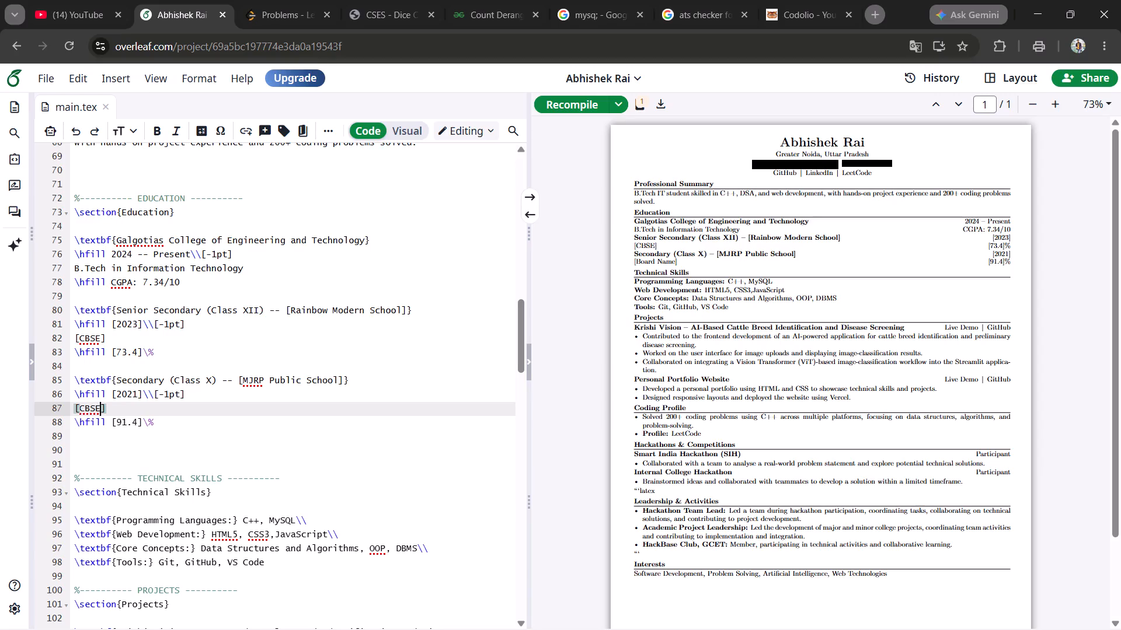
Recompile the résumé with the Class X board name and look over the updated preview.
scroll(213, 361, "down", 3)
left_click(374, 318)
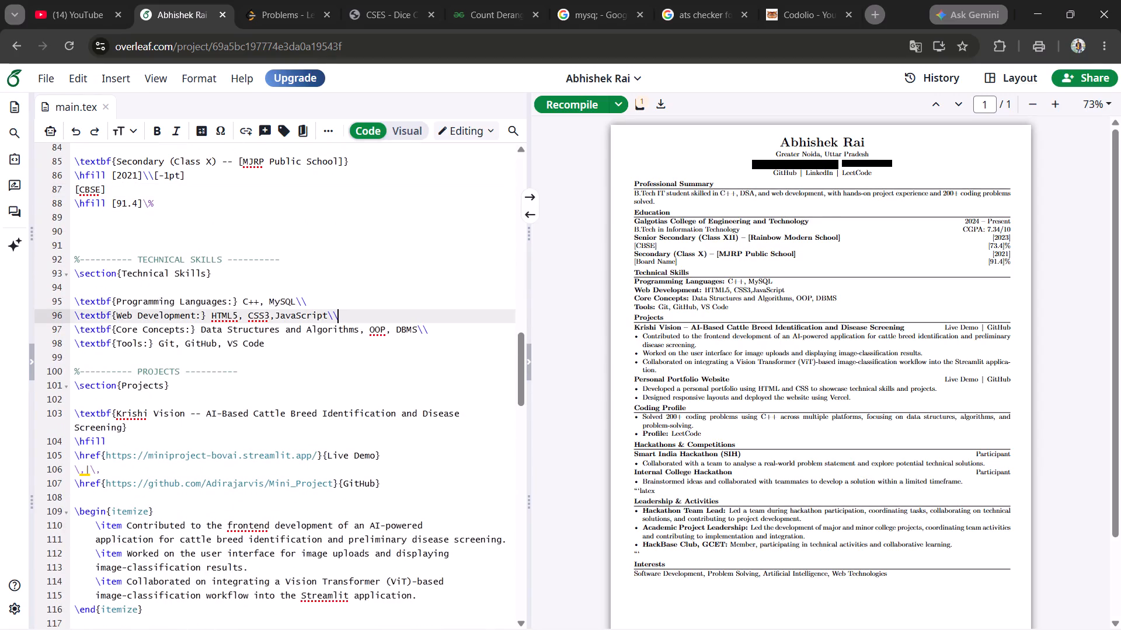
scroll(389, 320, "down", 1)
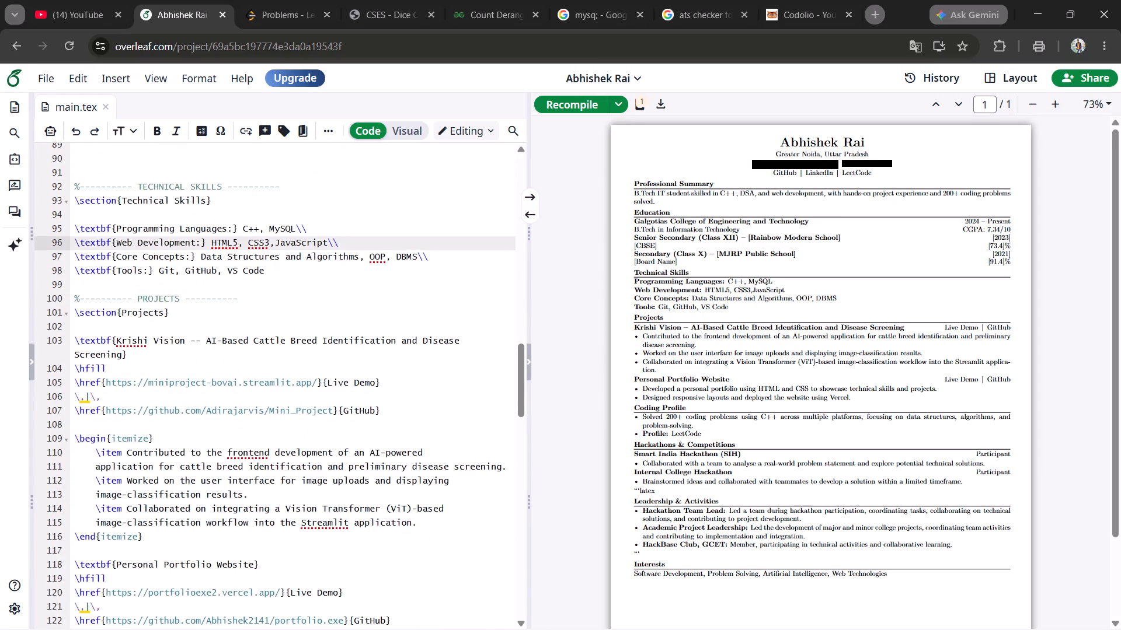
scroll(389, 320, "down", 1)
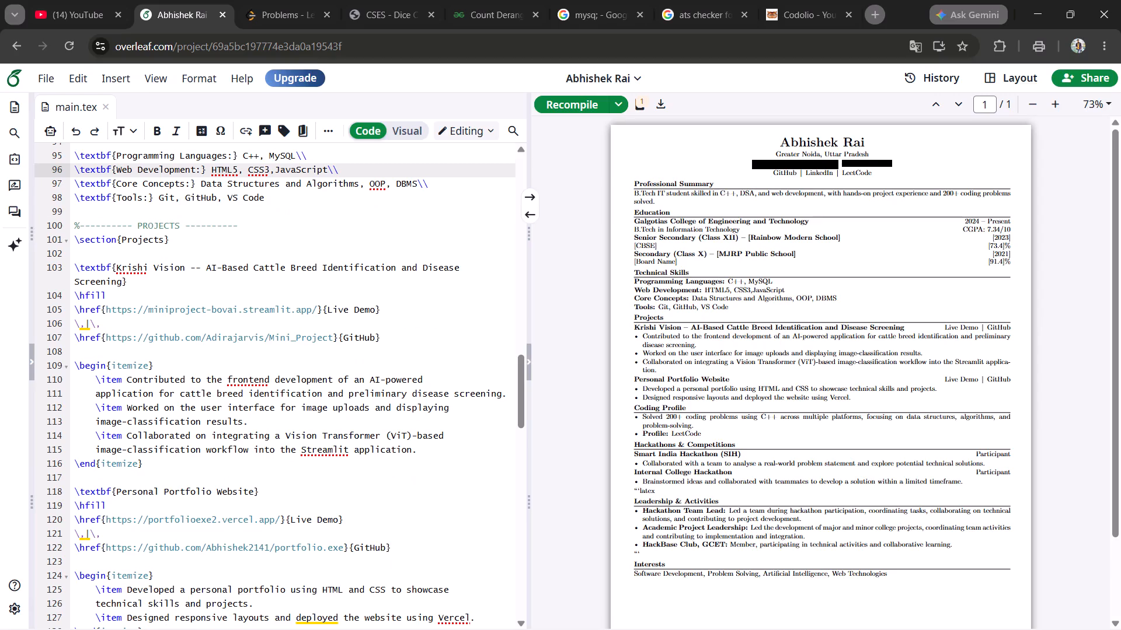
scroll(200, 285, "up", 3)
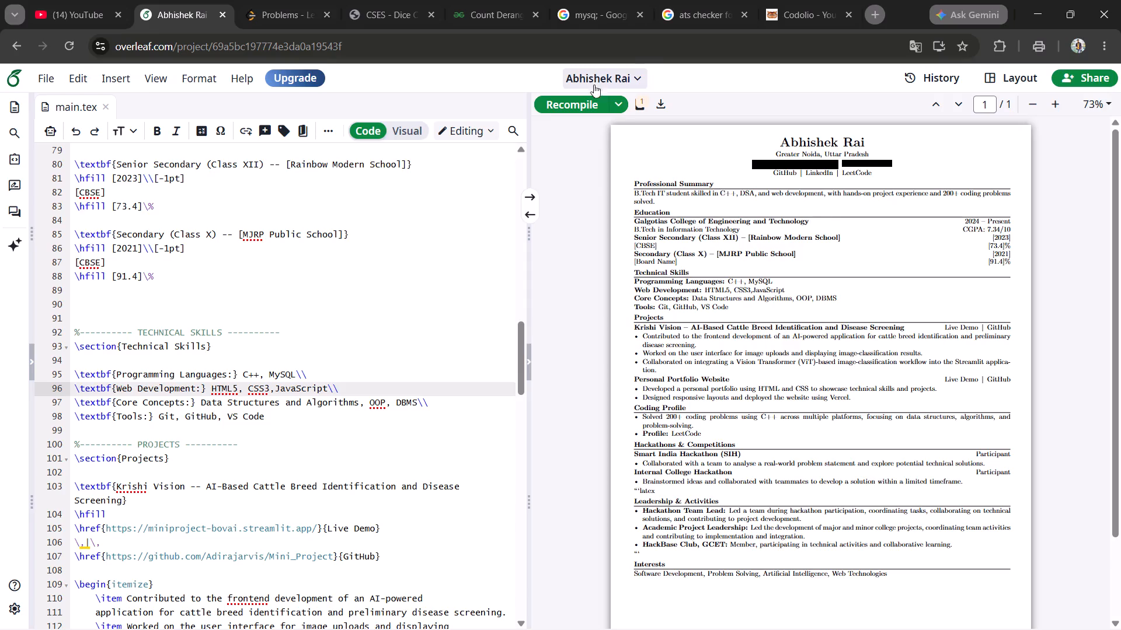
left_click(570, 106)
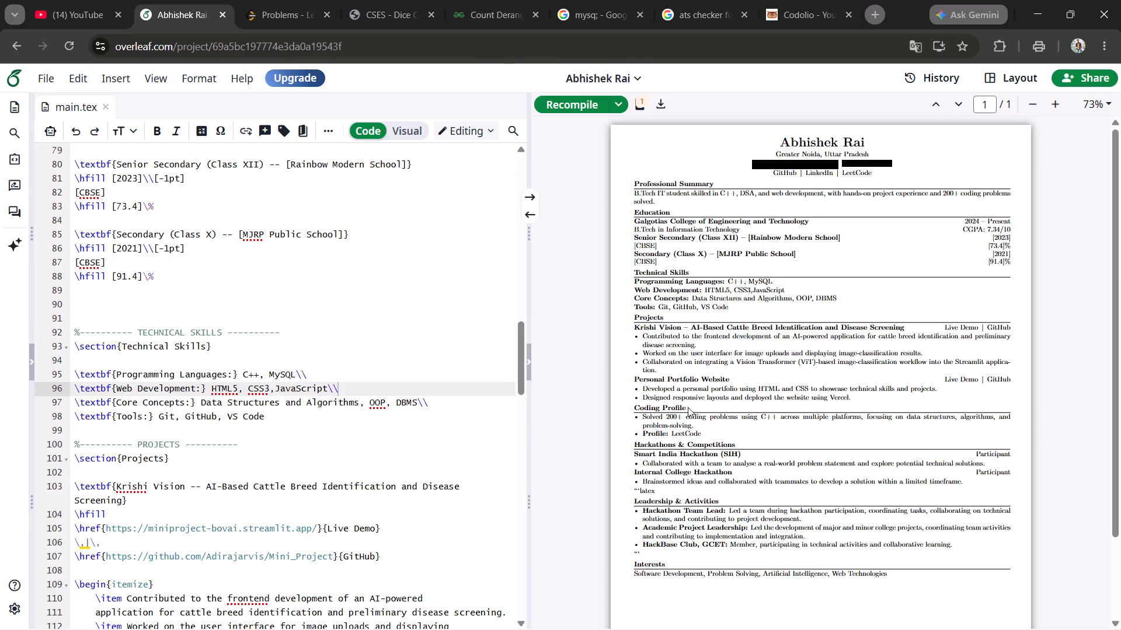
scroll(683, 408, "down", 1)
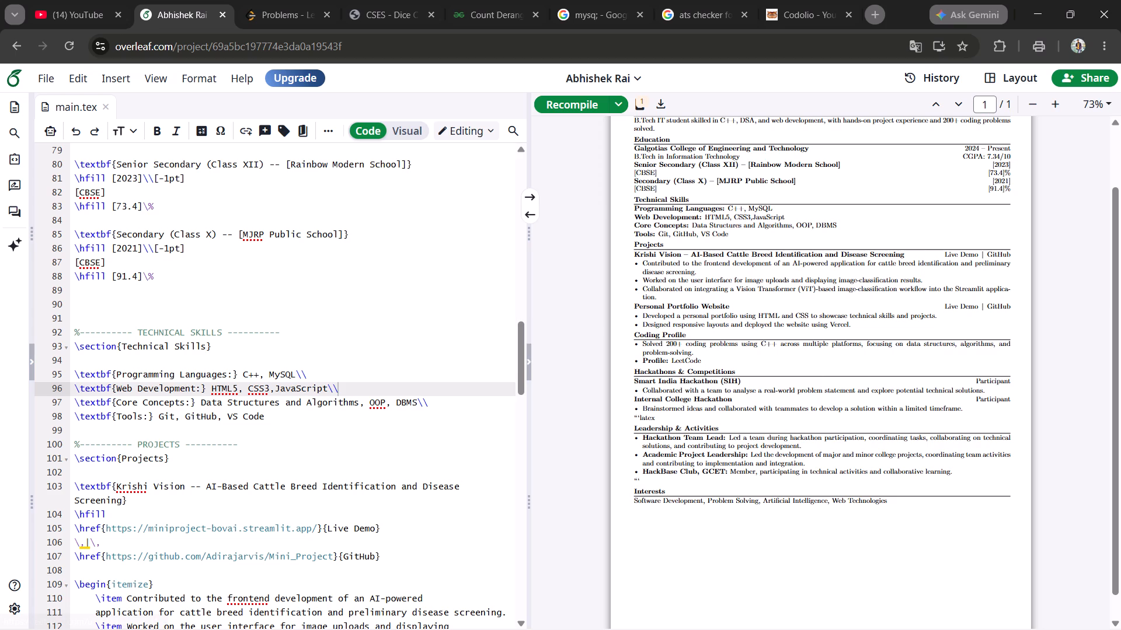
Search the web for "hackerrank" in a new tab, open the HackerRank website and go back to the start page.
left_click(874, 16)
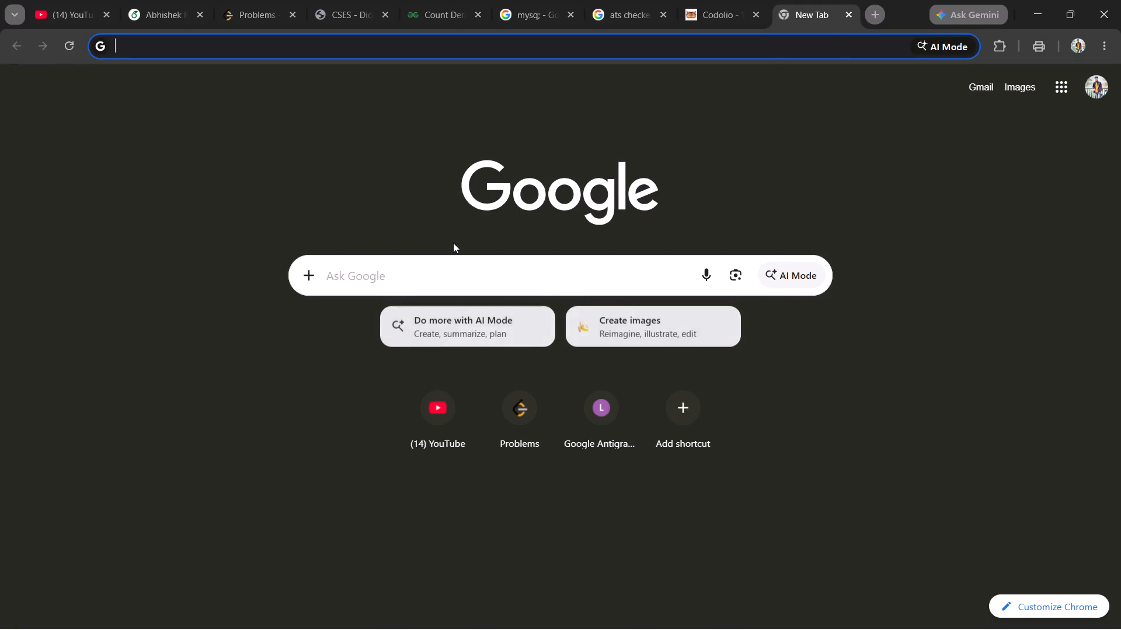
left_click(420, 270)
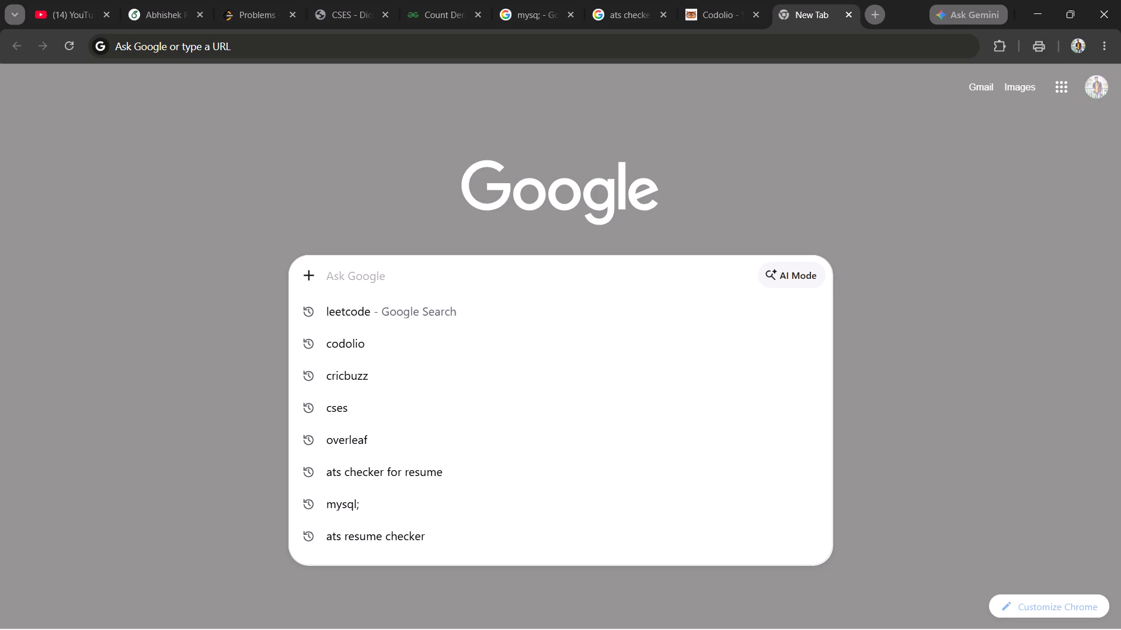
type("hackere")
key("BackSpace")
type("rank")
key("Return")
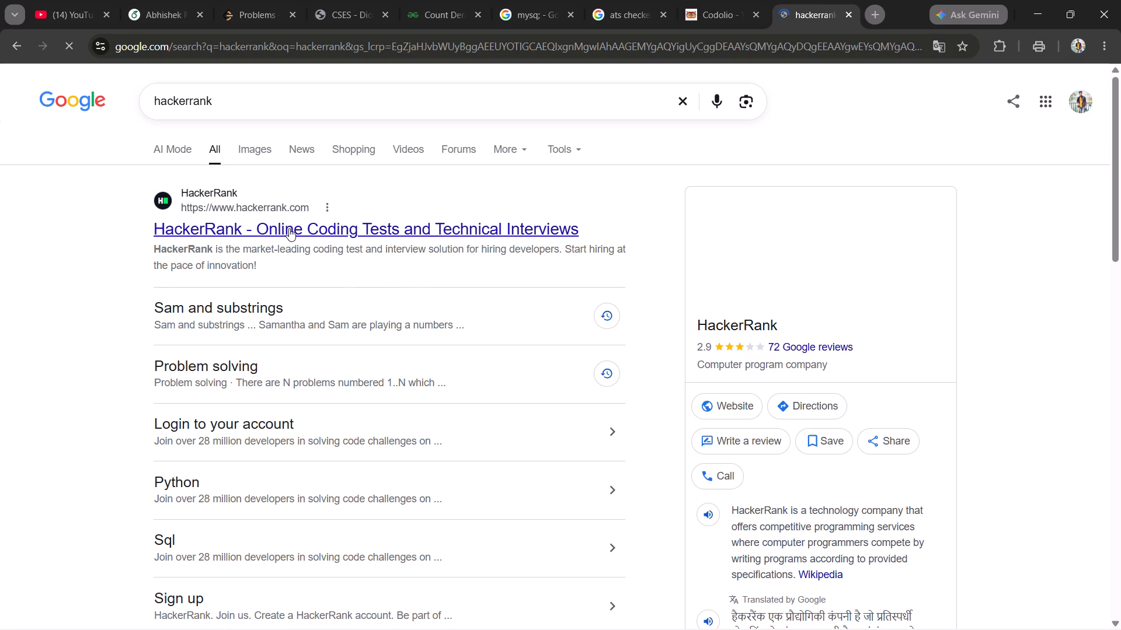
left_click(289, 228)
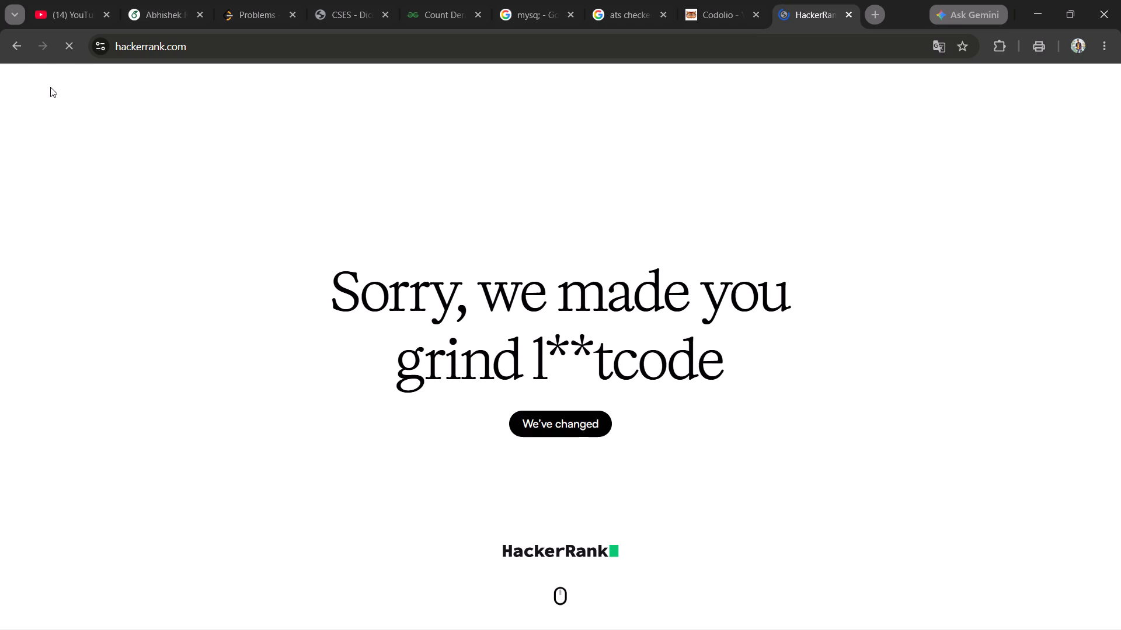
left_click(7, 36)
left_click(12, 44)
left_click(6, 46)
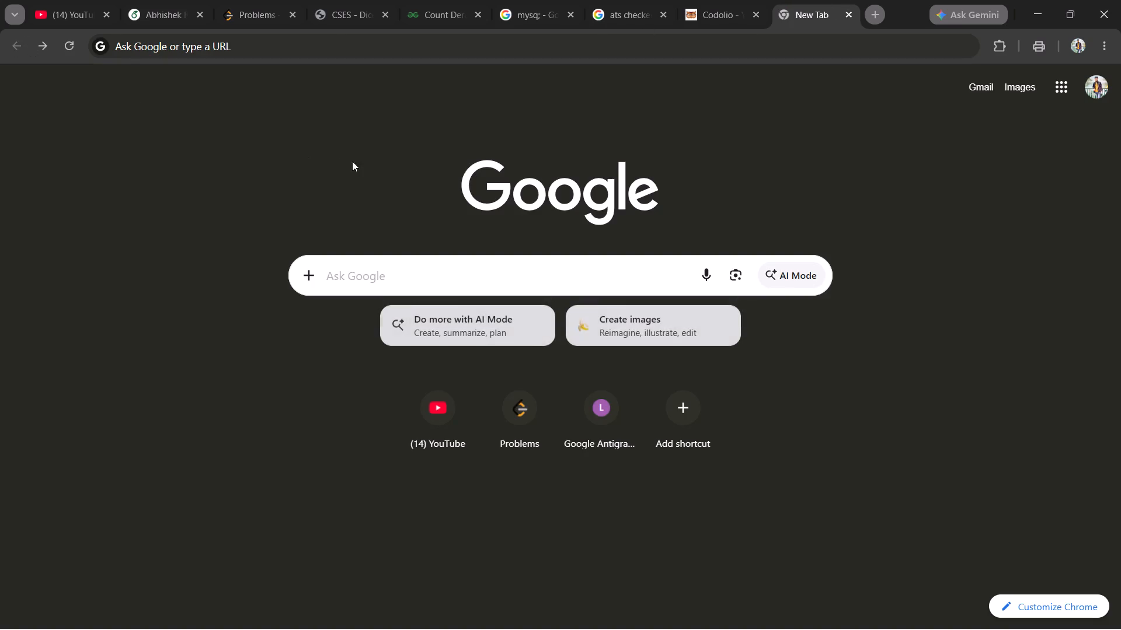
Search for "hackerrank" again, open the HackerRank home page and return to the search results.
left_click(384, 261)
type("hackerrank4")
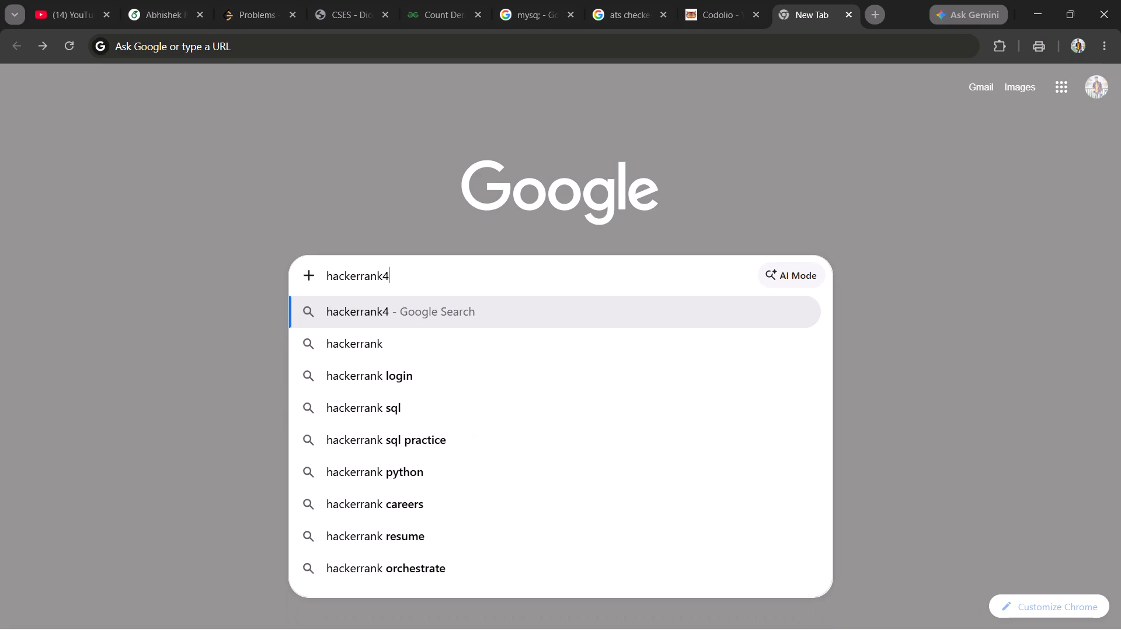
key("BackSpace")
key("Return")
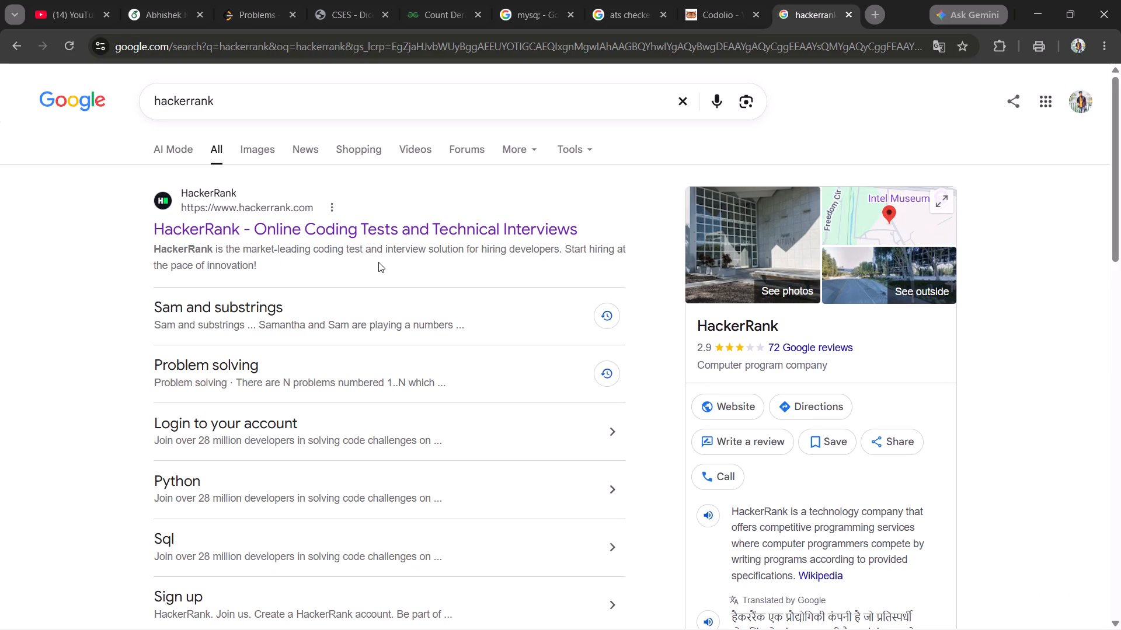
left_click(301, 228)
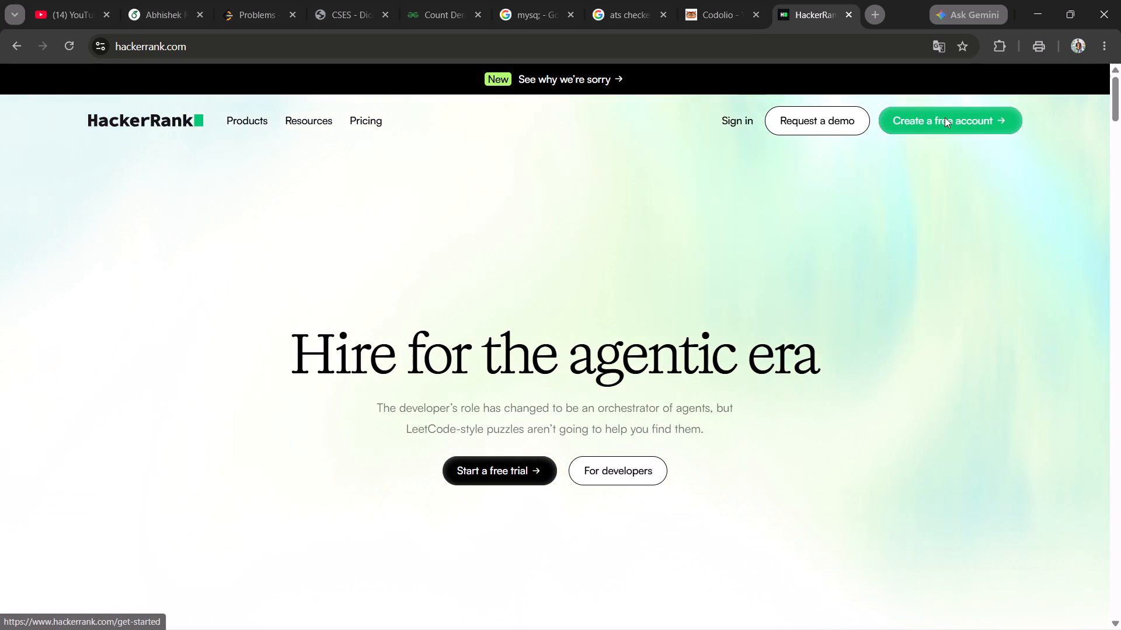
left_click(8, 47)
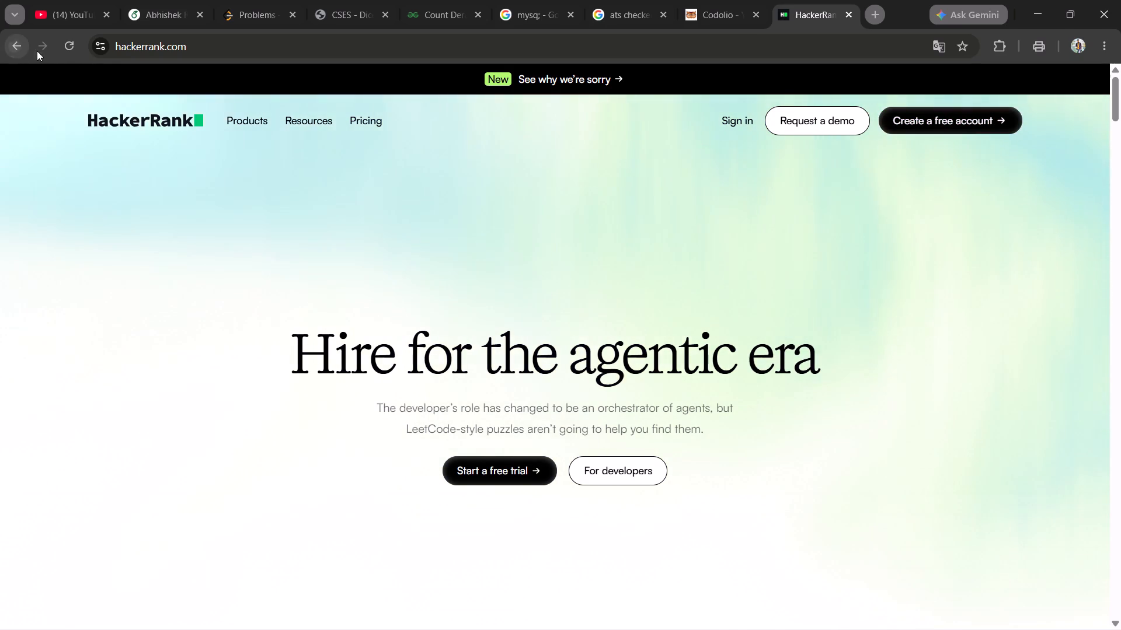
Extend the search to "hackerrank problems" and open HackerRank's Problem solving challenge.
left_click(293, 103)
key("space")
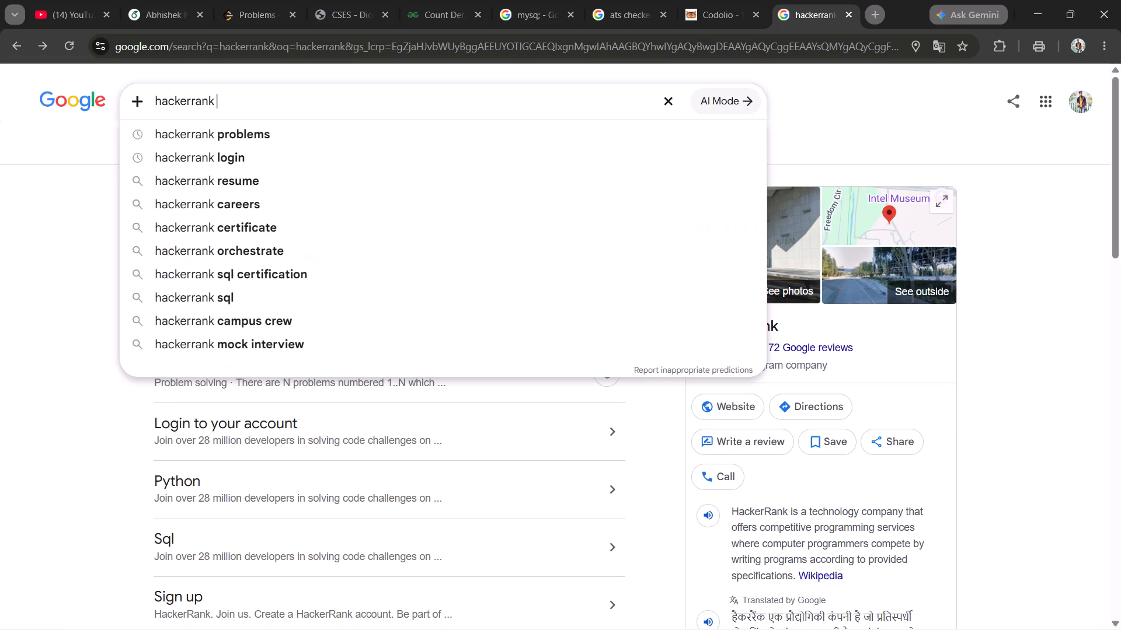
type("problems")
key("Return")
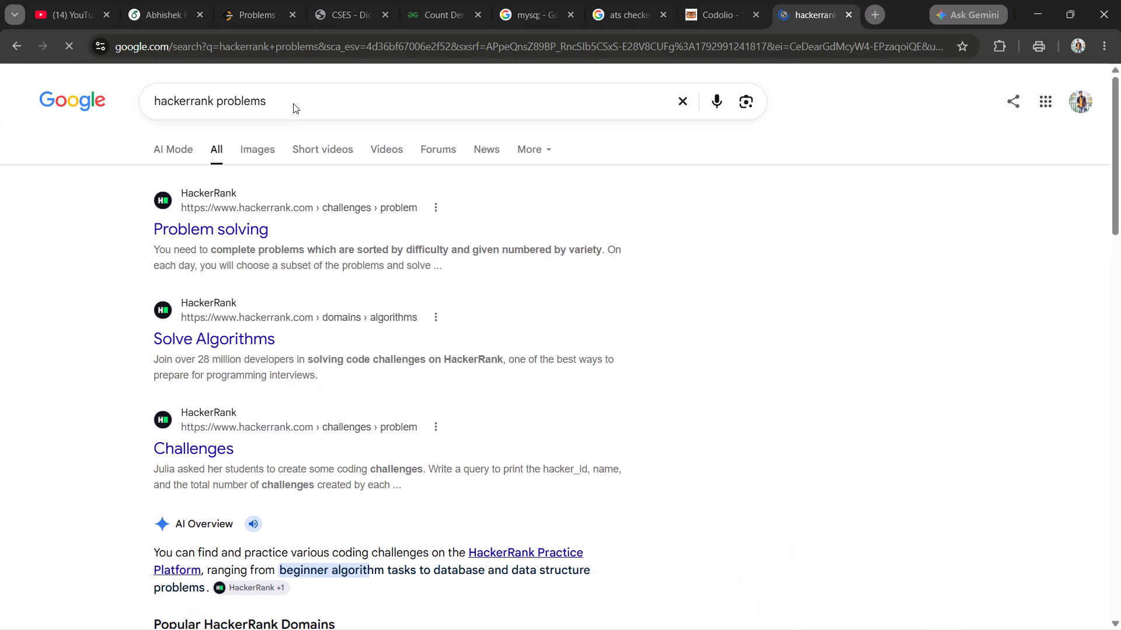
left_click(231, 236)
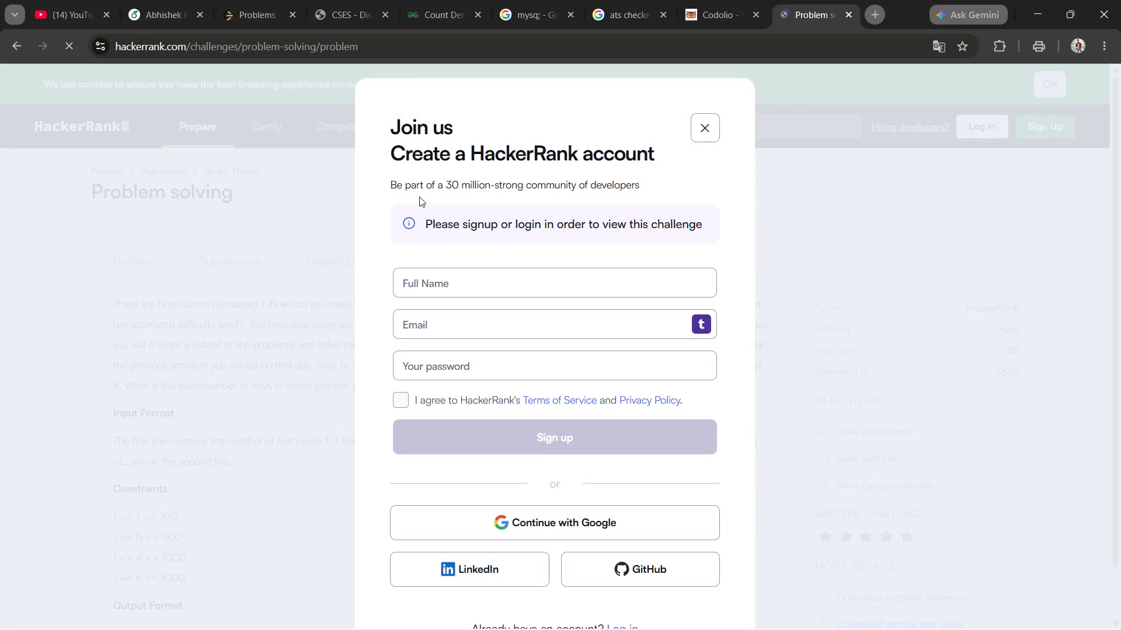
Continue into HackerRank with the Google account.
left_click(546, 533)
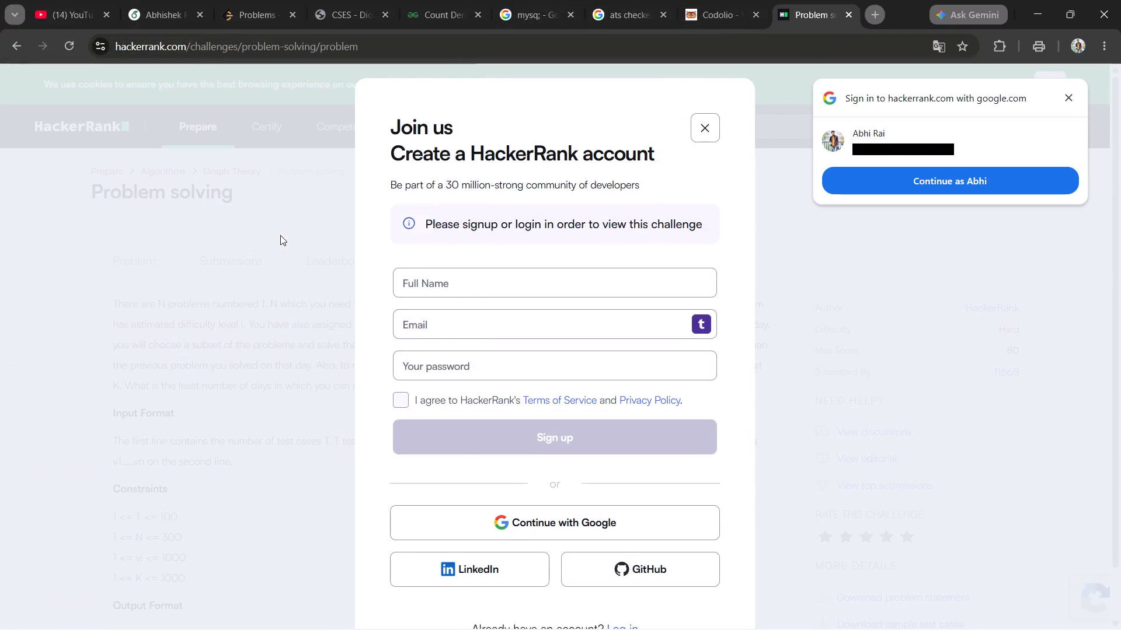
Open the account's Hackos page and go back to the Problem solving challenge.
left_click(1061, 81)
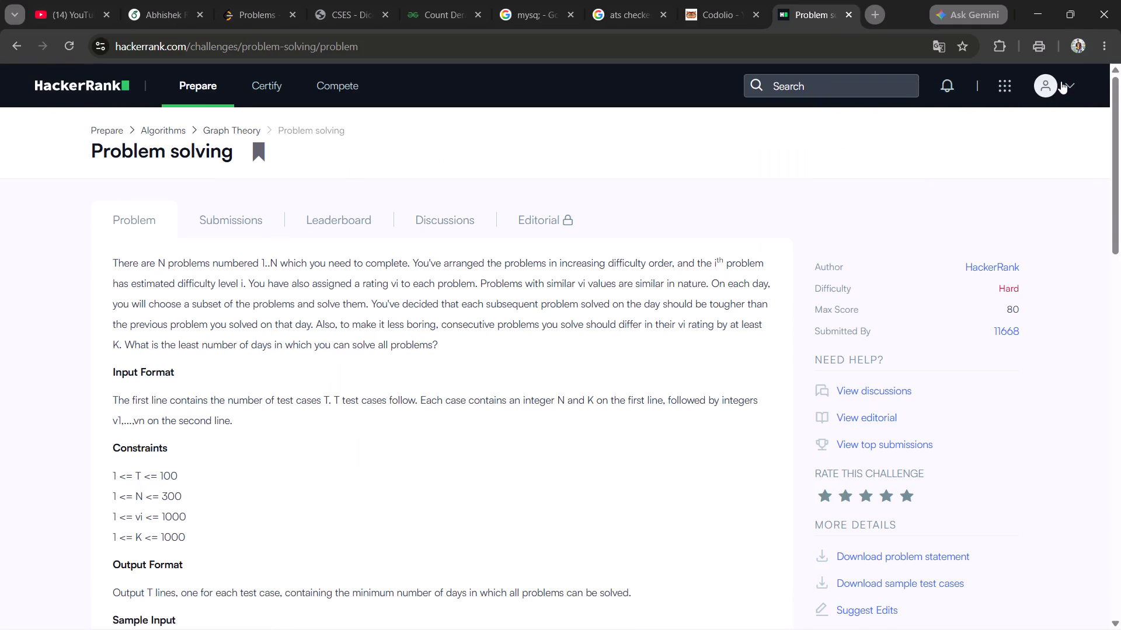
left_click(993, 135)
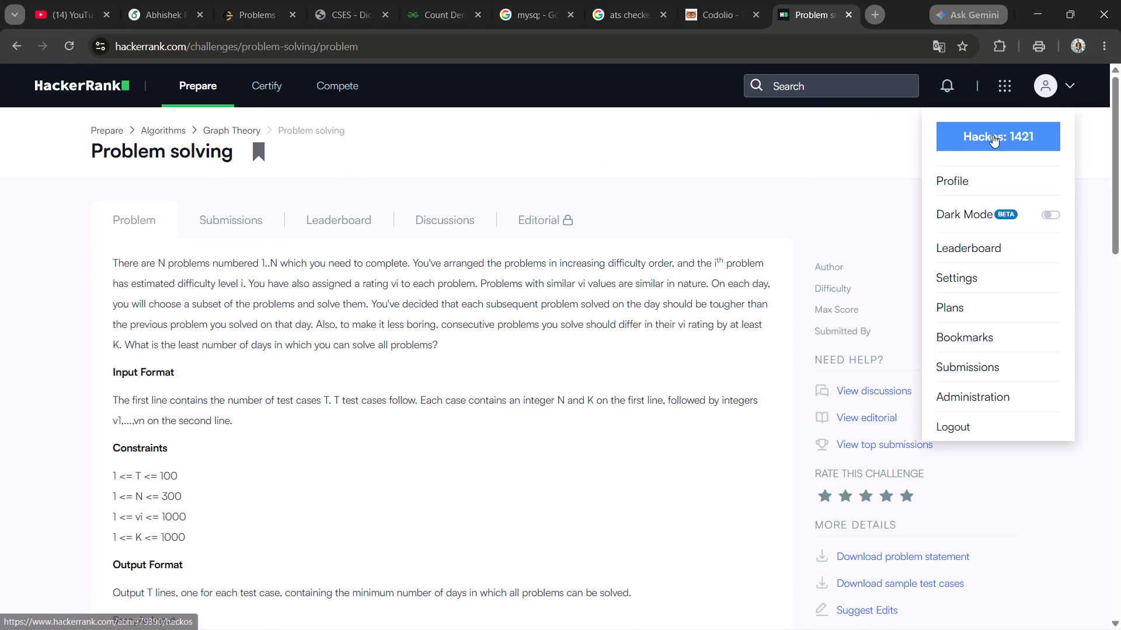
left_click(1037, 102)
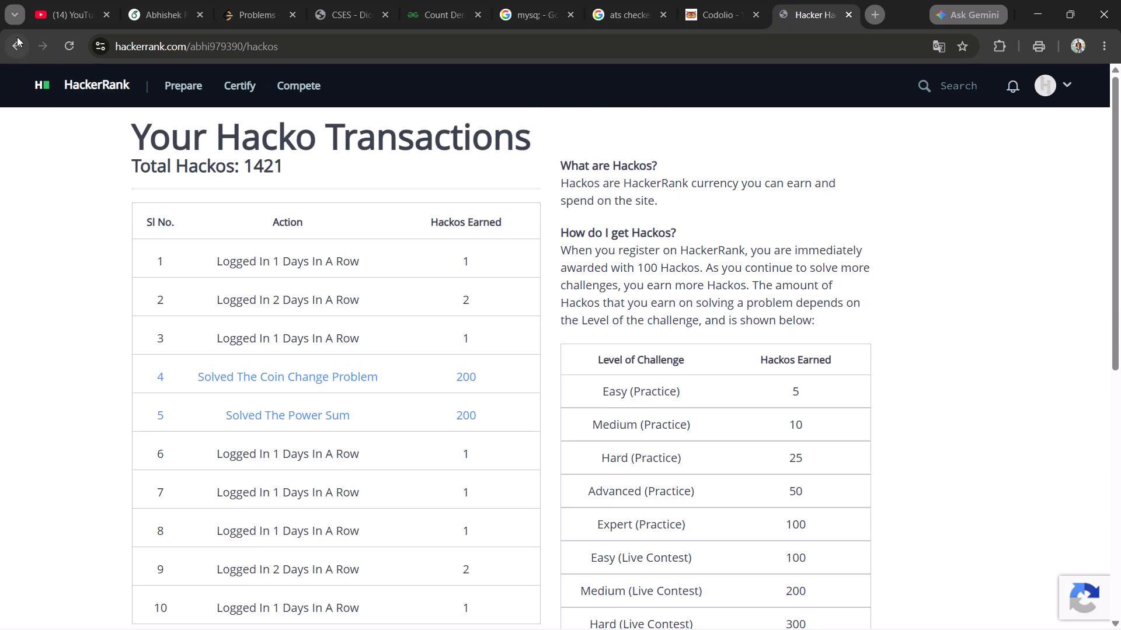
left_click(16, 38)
Open the account's HackerRank profile page and copy its web address.
left_click(1075, 84)
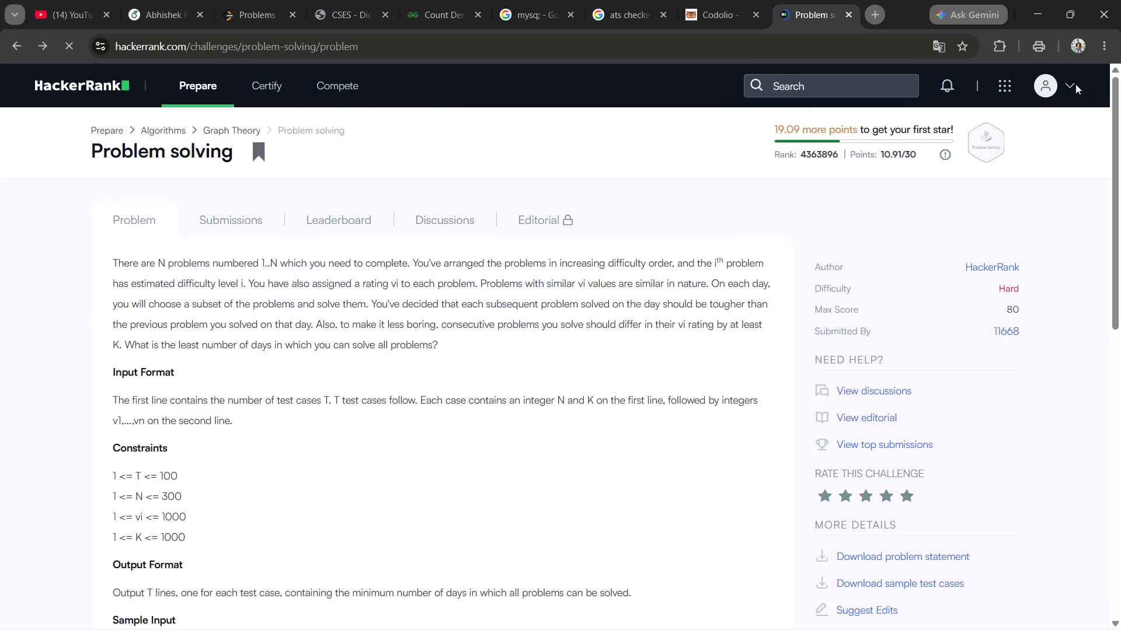
left_click(1080, 67)
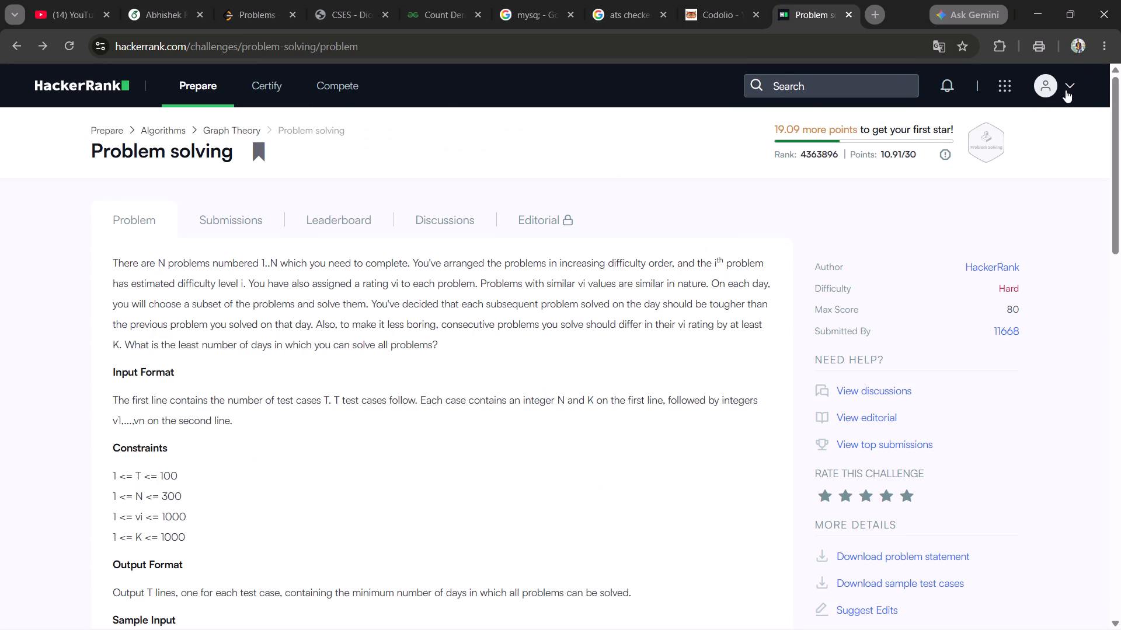
left_click(1066, 86)
left_click(967, 183)
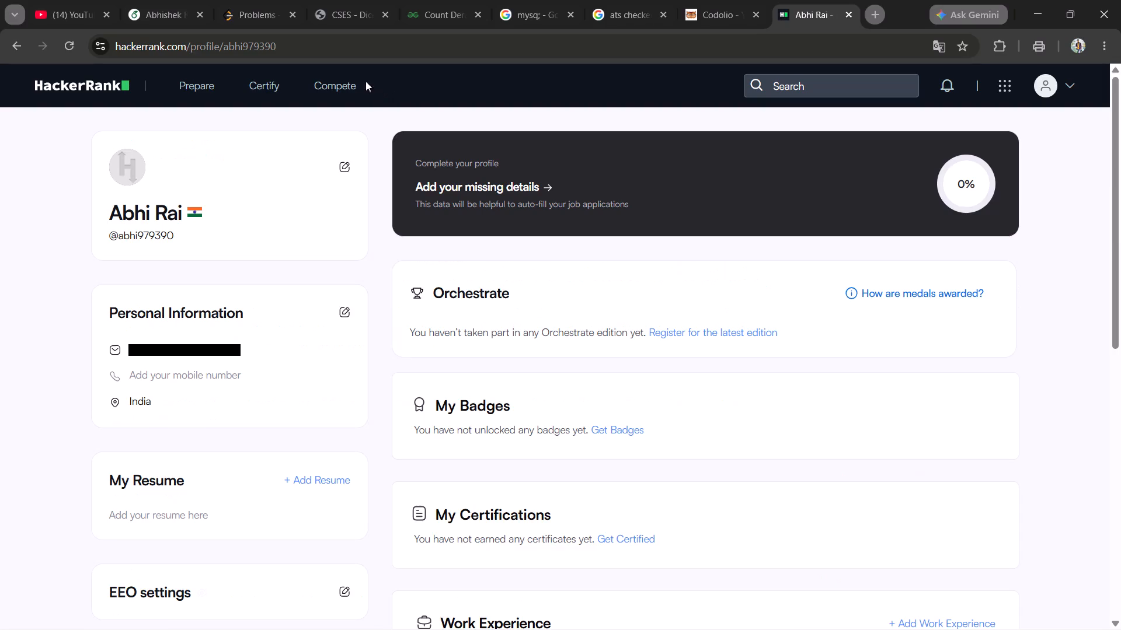
left_click(276, 45)
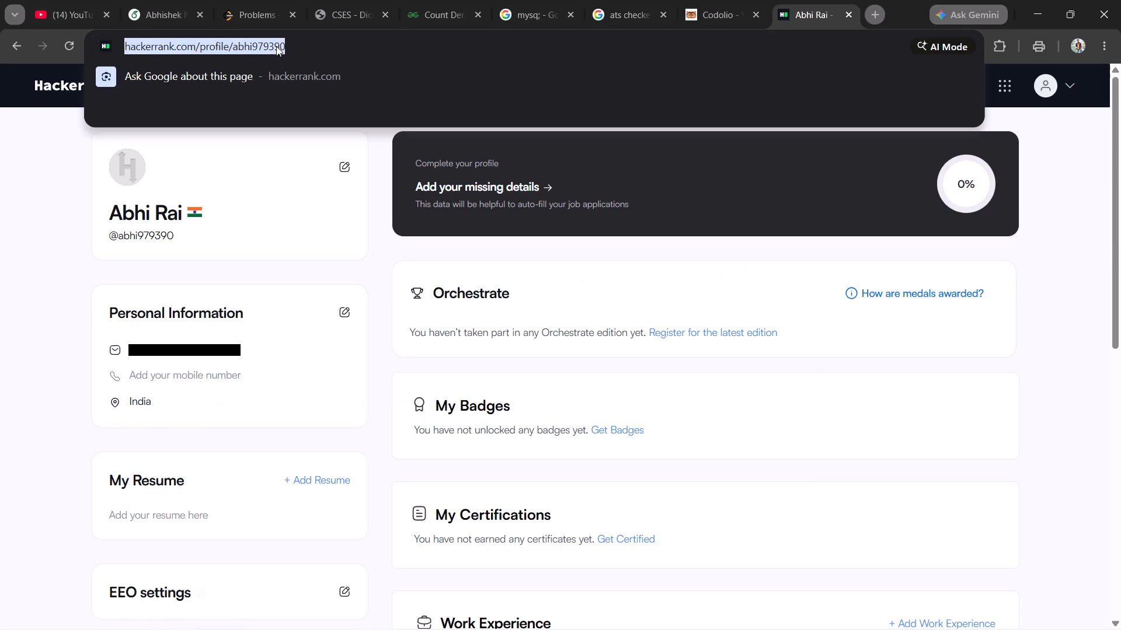
key("ctrl+c")
In the Overleaf résumé's Coding Profile section, duplicate the LeetCode link line and the list's closing line directly below the list.
left_click(438, 0)
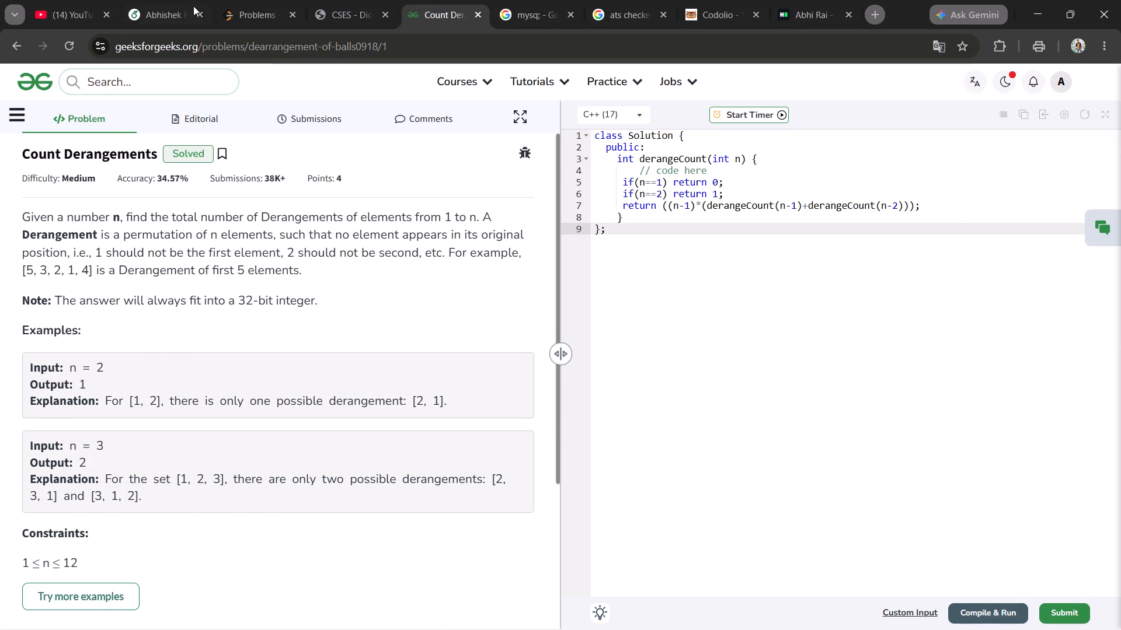
left_click(158, 3)
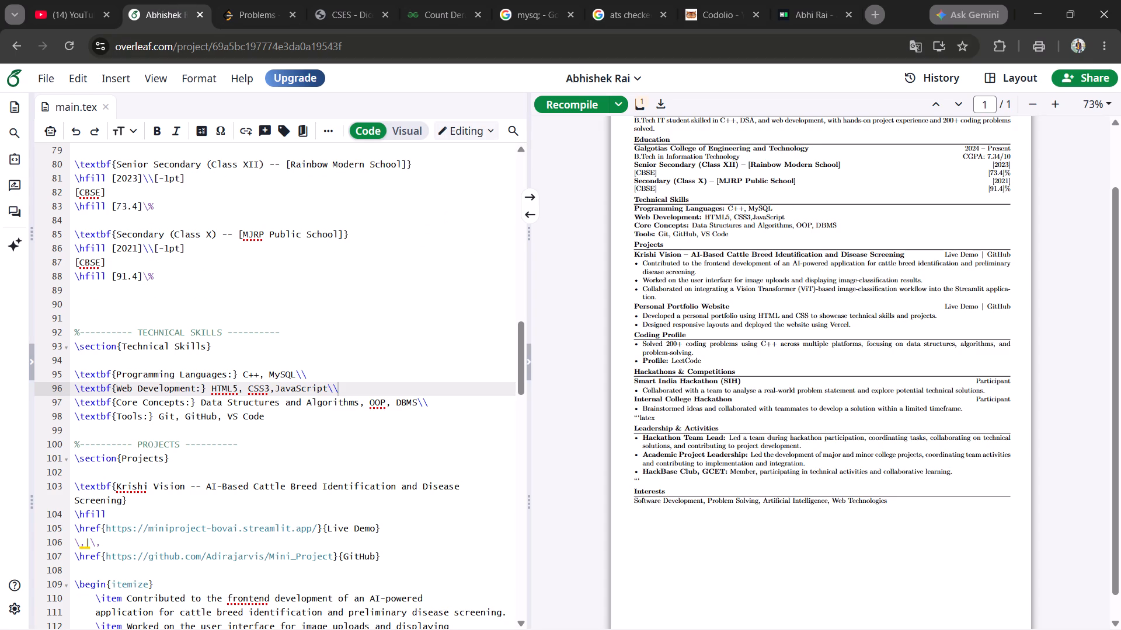
scroll(264, 360, "down", 6)
scroll(247, 351, "up", 3)
scroll(247, 351, "down", 2)
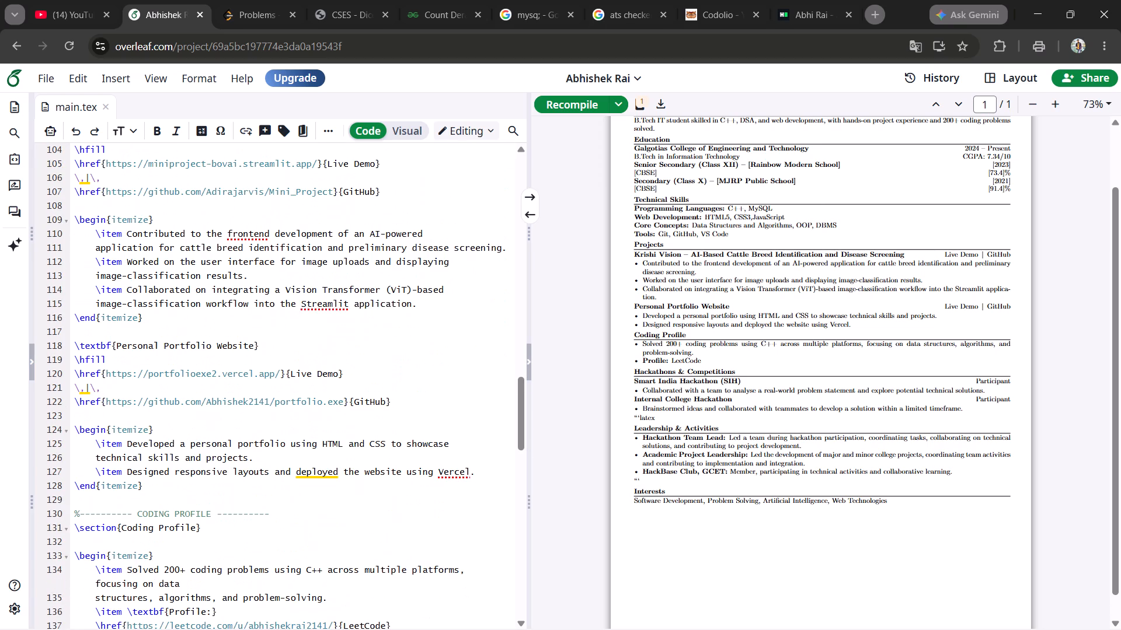
scroll(221, 516, "down", 1)
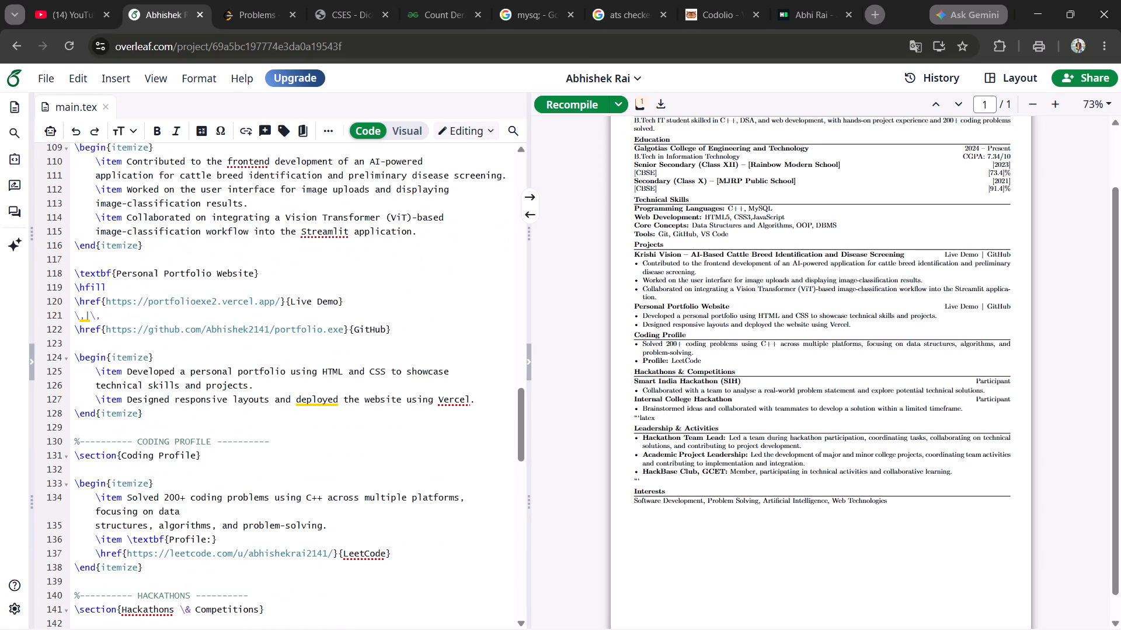
scroll(216, 494, "down", 1)
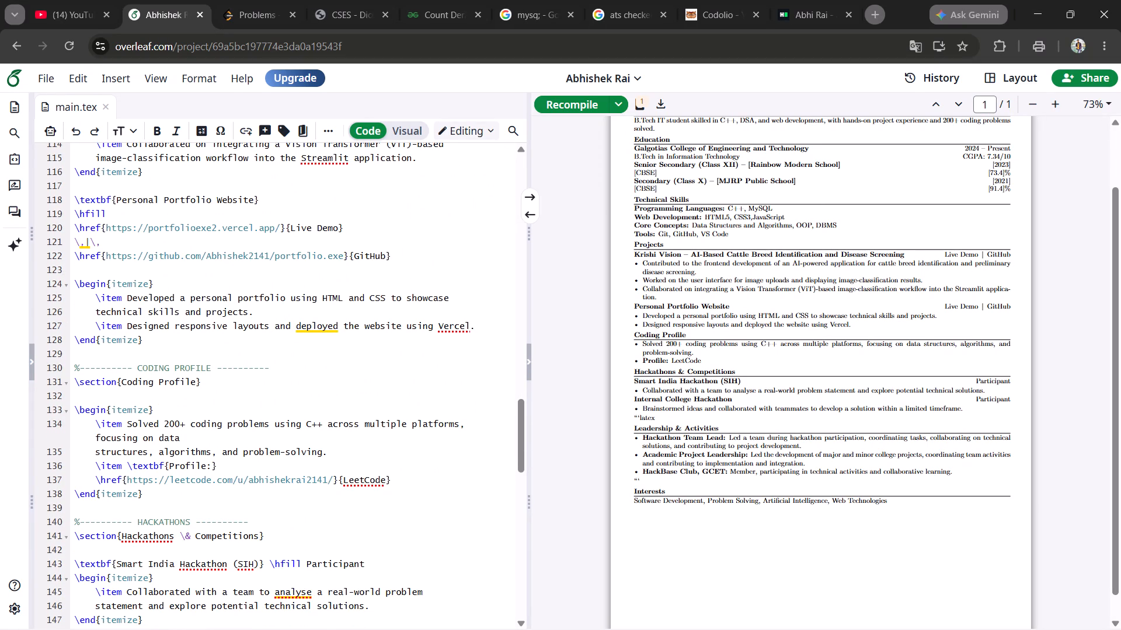
left_click_drag(145, 493, 80, 481)
key("ctrl+c")
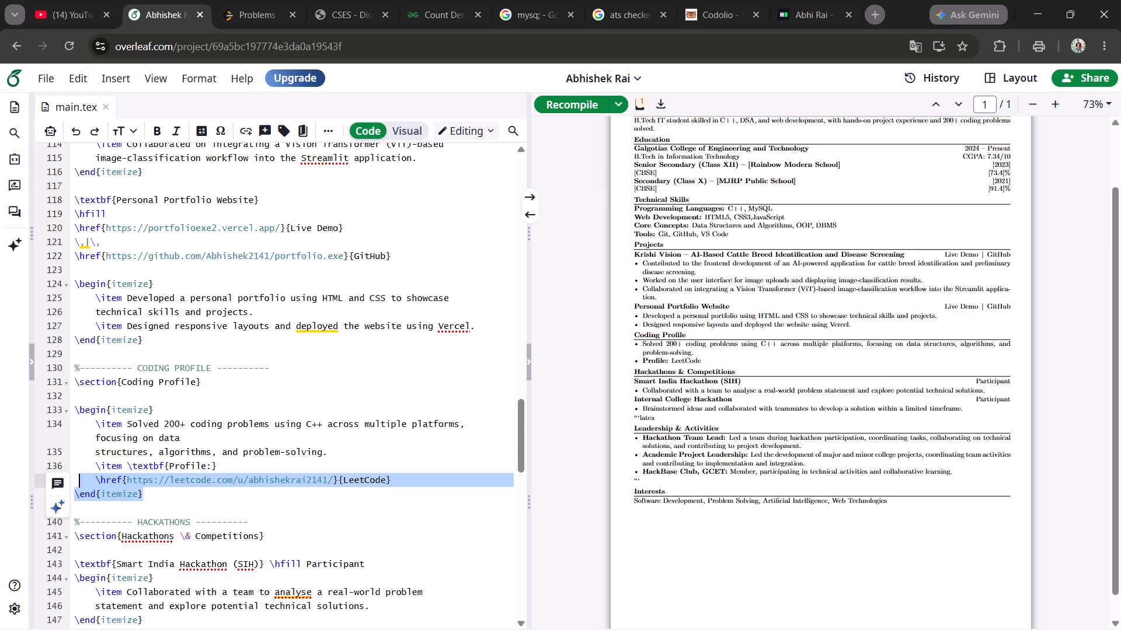
left_click(165, 495)
key("Return")
key("ctrl+v")
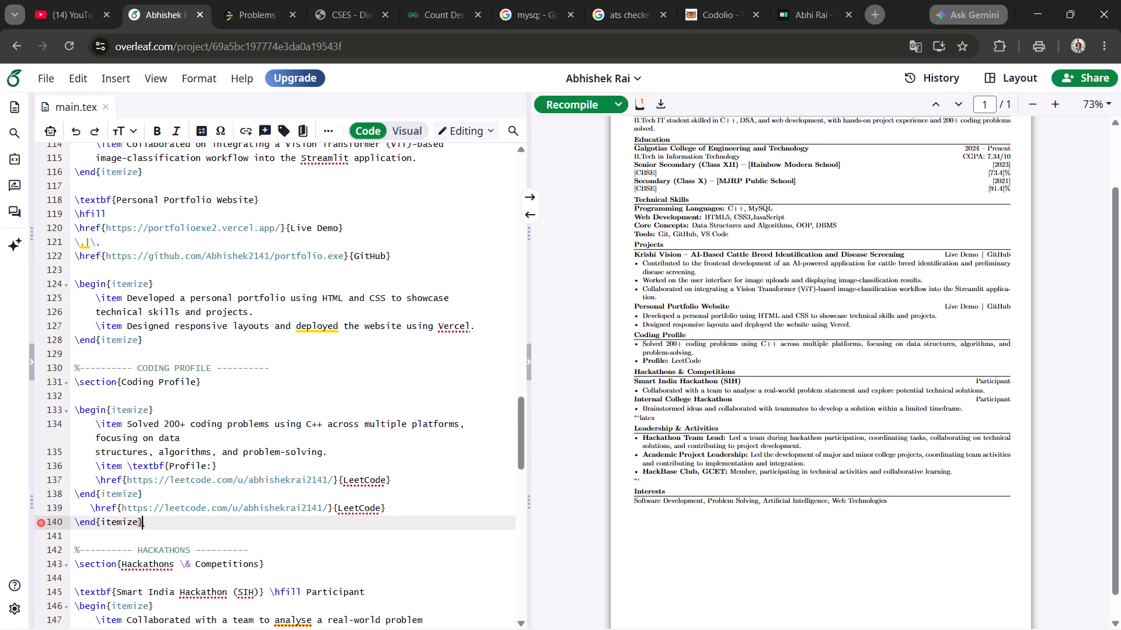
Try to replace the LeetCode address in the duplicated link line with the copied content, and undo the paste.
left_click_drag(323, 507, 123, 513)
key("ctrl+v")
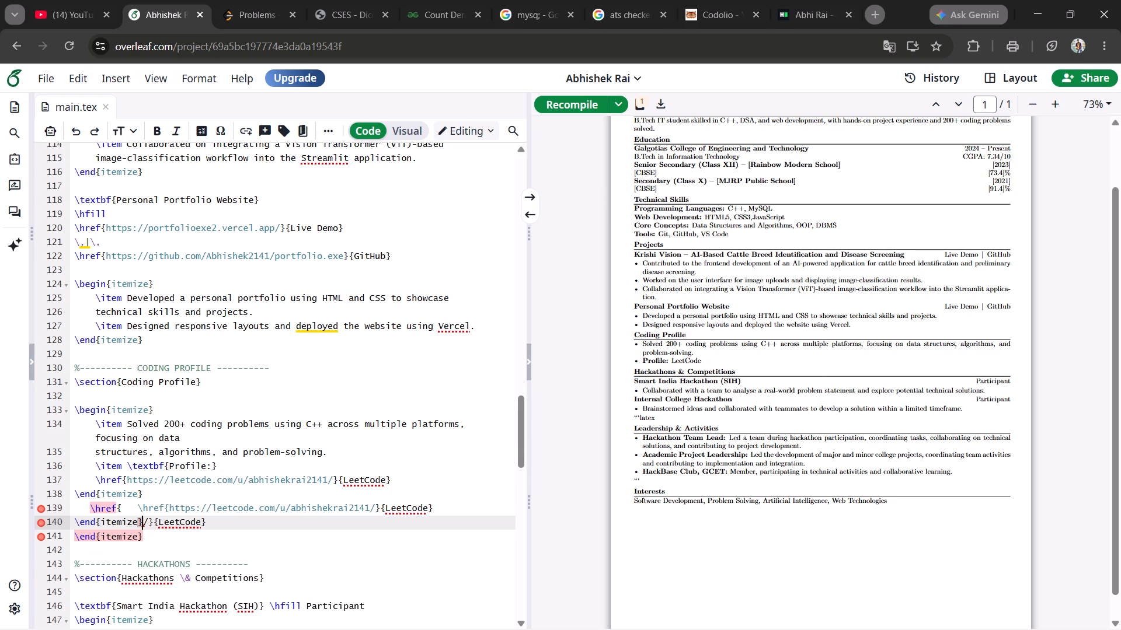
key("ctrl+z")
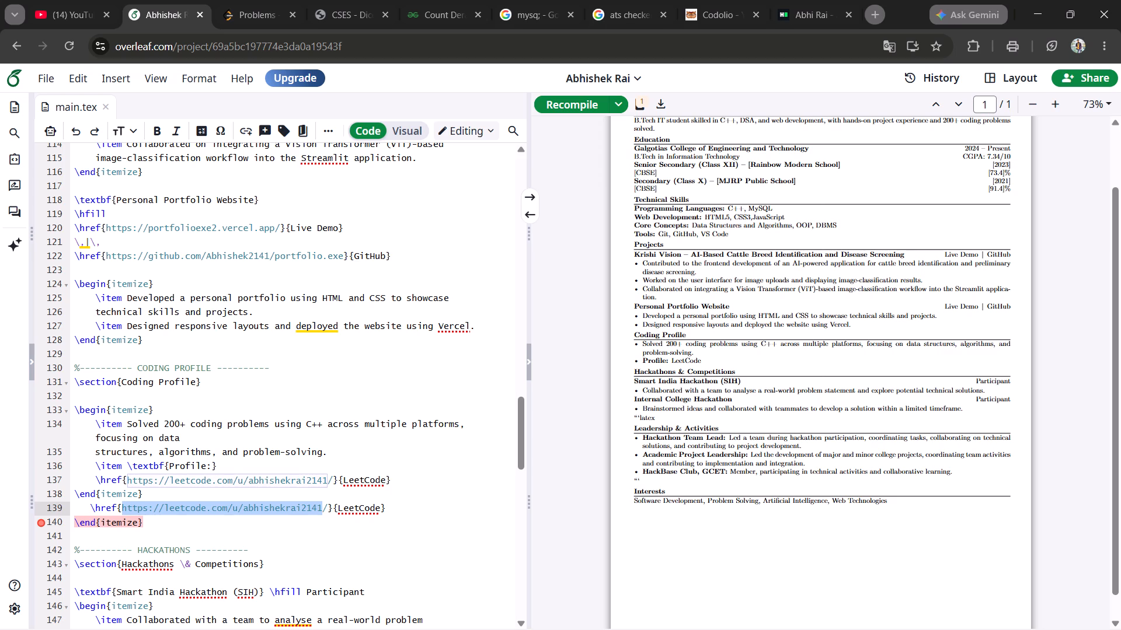
Copy the full HackerRank profile address and paste it over the LeetCode address in the résumé's duplicated link line.
left_click(805, 2)
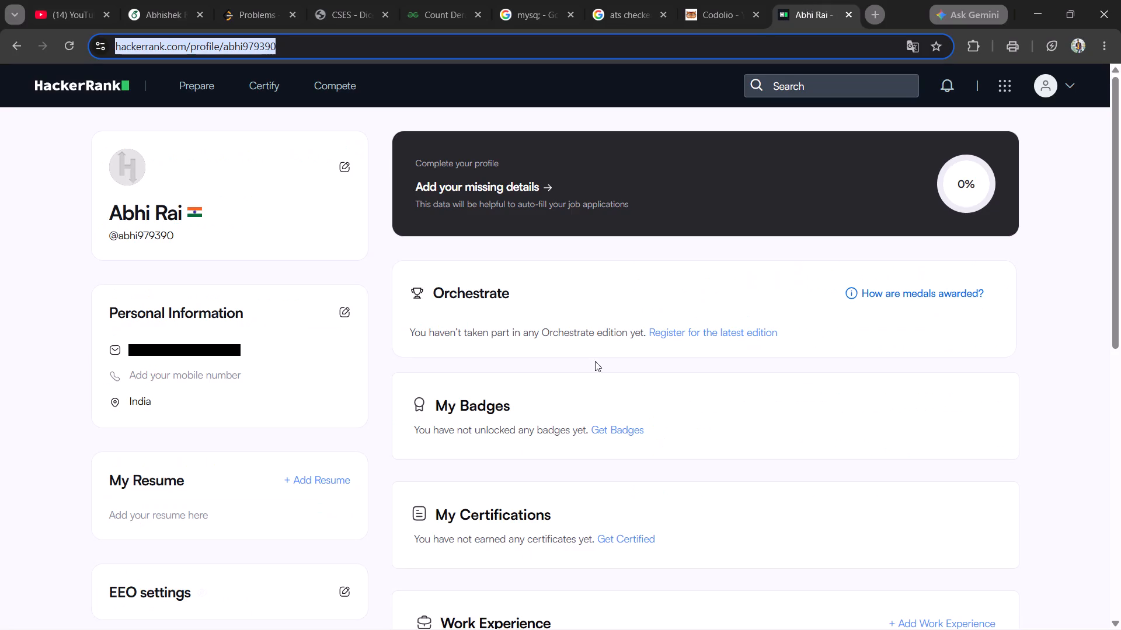
left_click(293, 47)
left_click(340, 45)
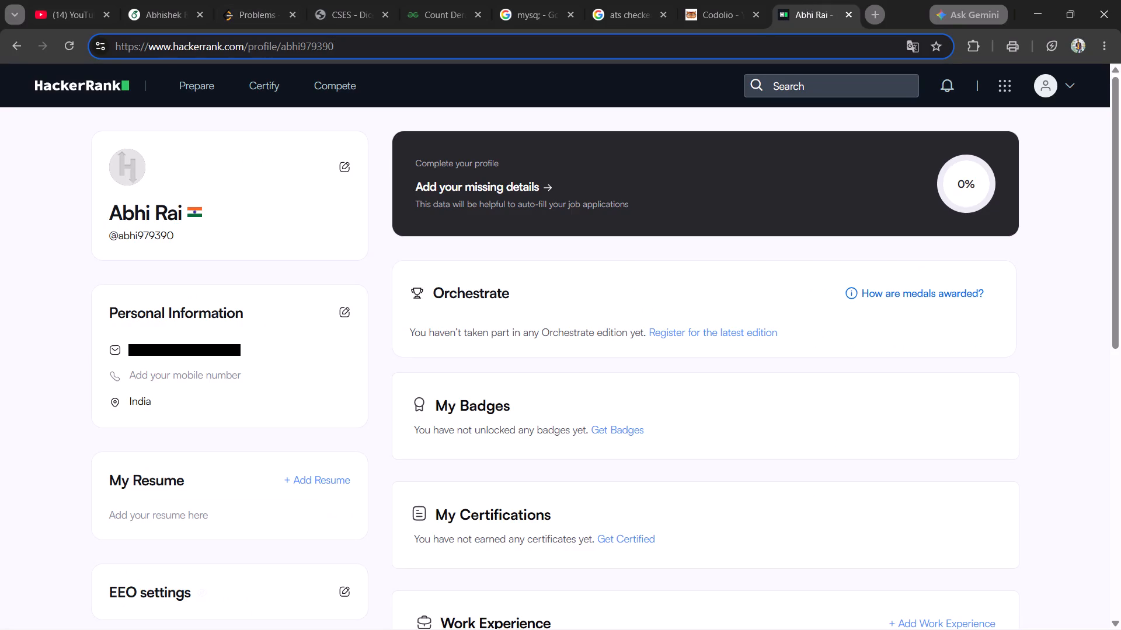
left_click(322, 184)
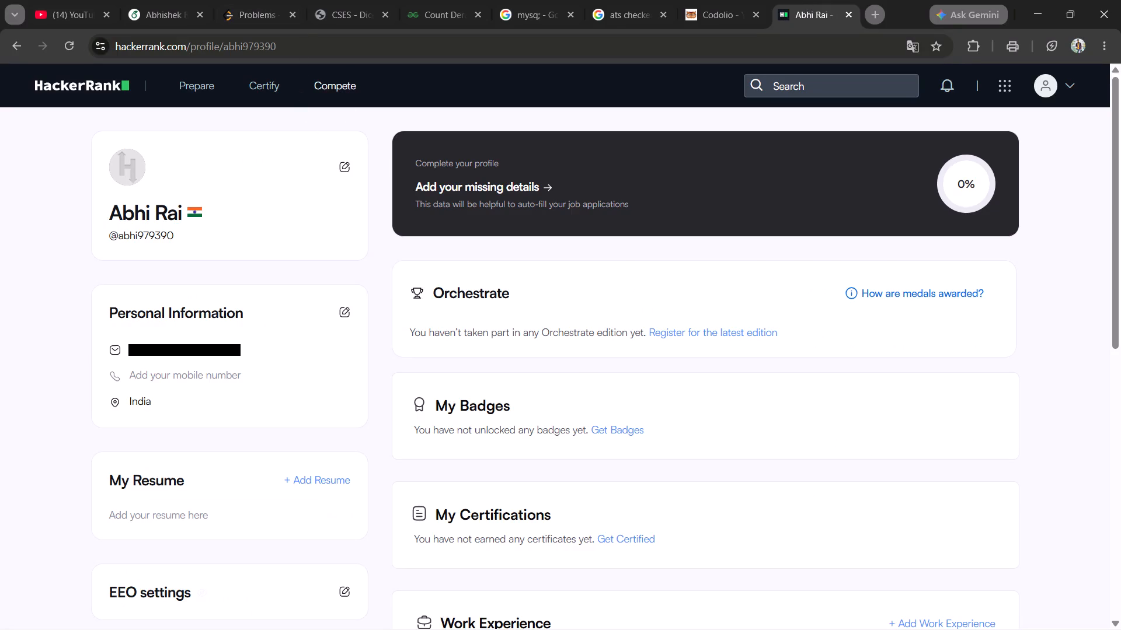
left_click(297, 45)
key("ctrl+c")
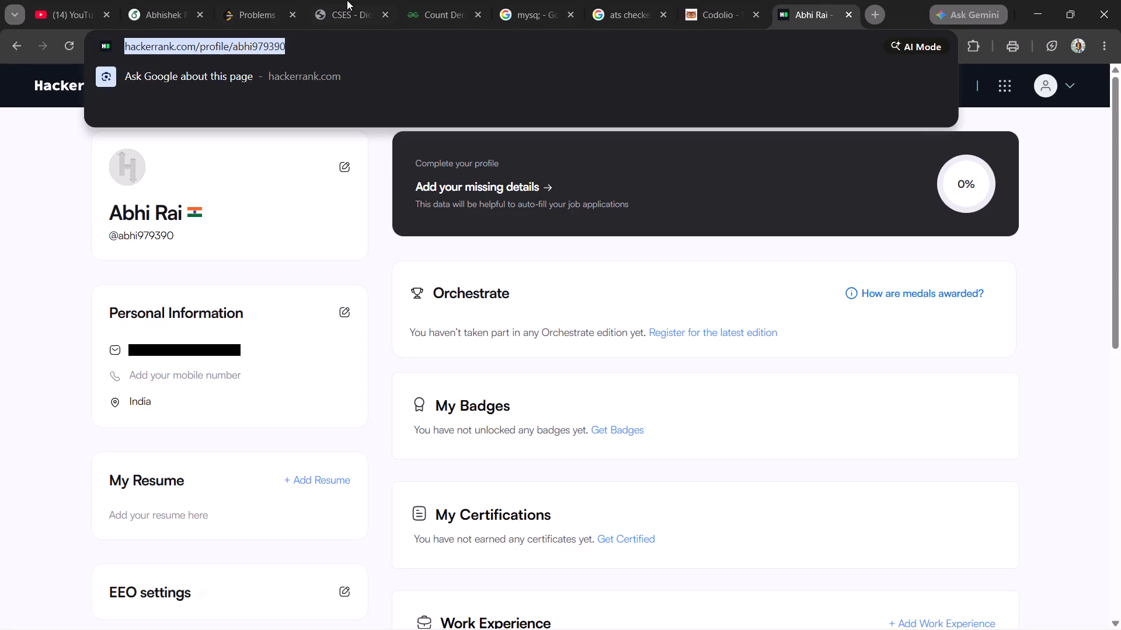
left_click(147, 7)
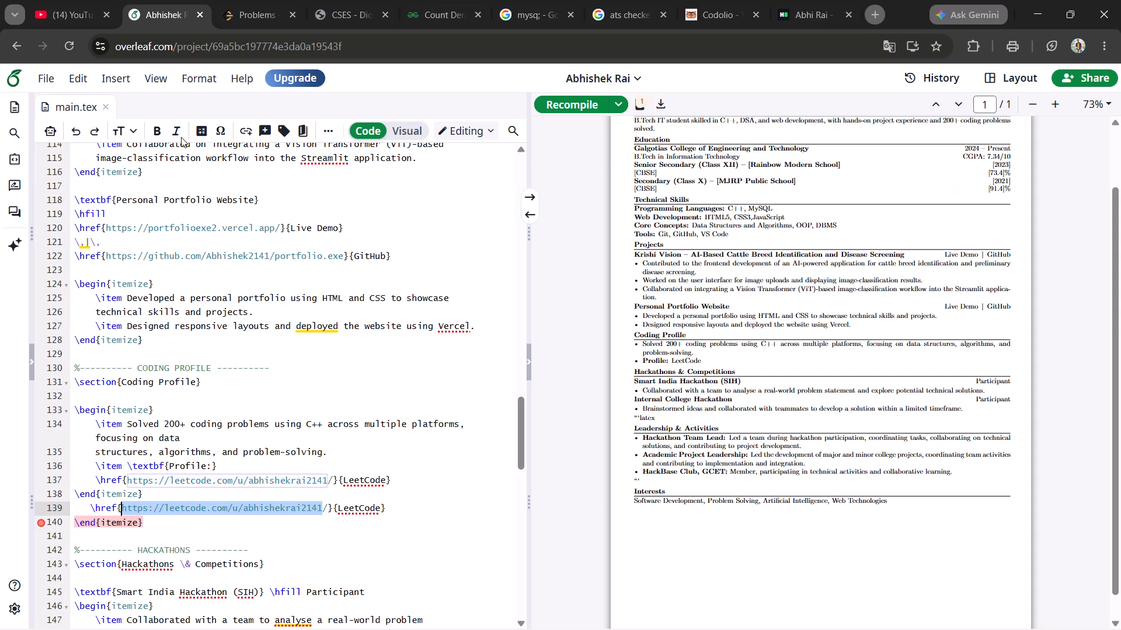
key("ctrl+v")
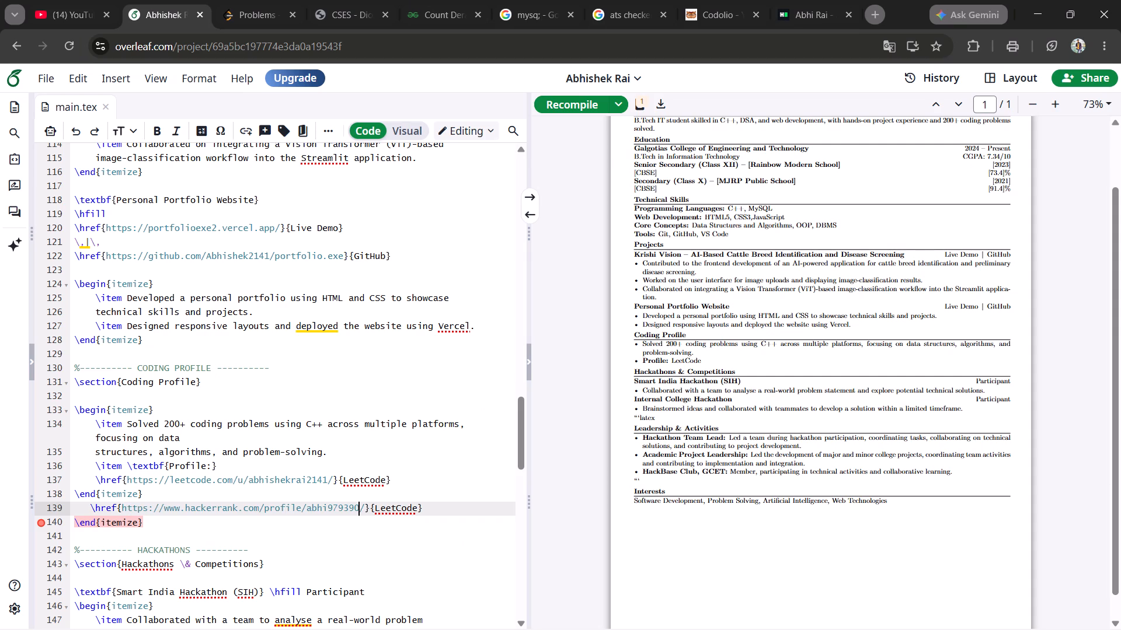
Replace the LeetCode label of the HackerRank link with "hackerrank".
left_click(416, 513)
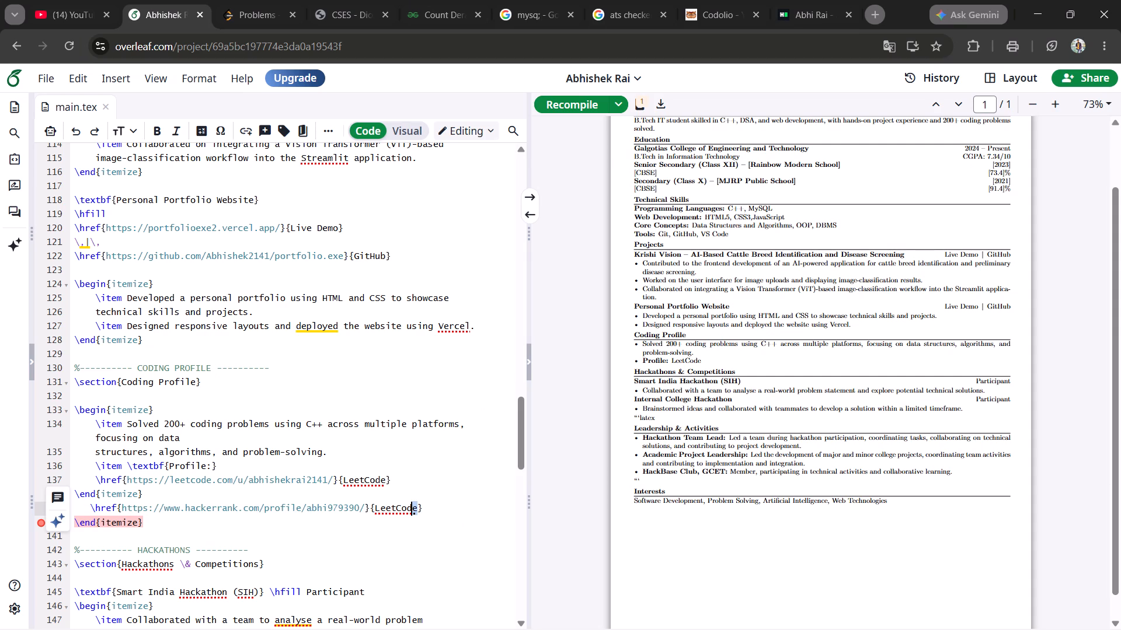
key("Right")
key("BackSpace")
key("BackSpace")
key("BackSpace")
key("BackSpace")
key("BackSpace")
key("BackSpace")
key("BackSpace")
key("BackSpace")
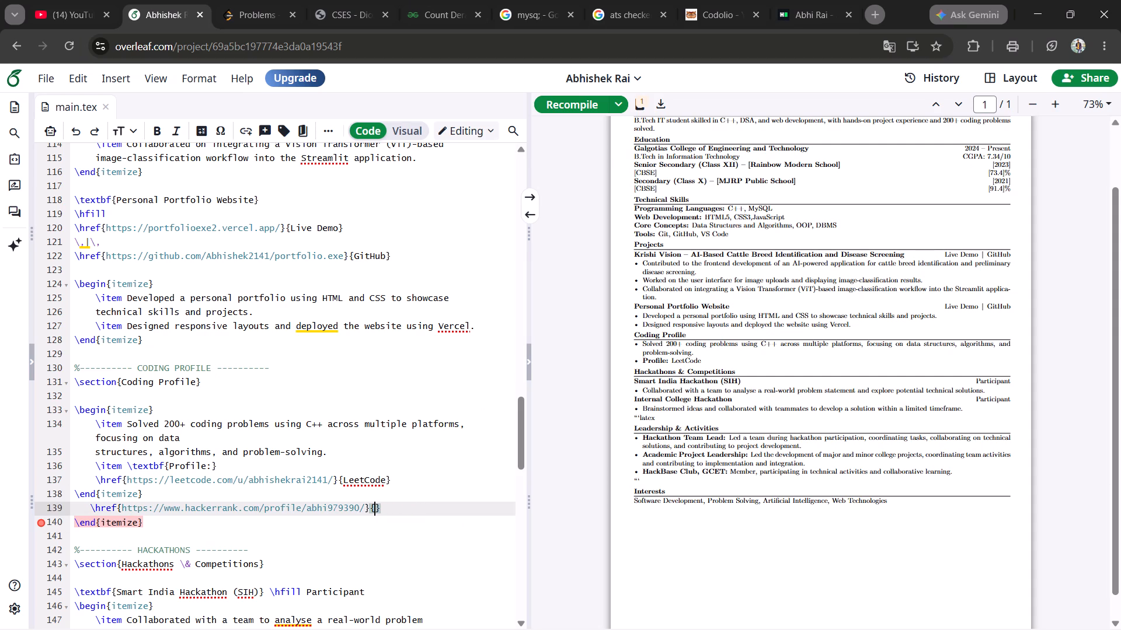
type("hackerrank")
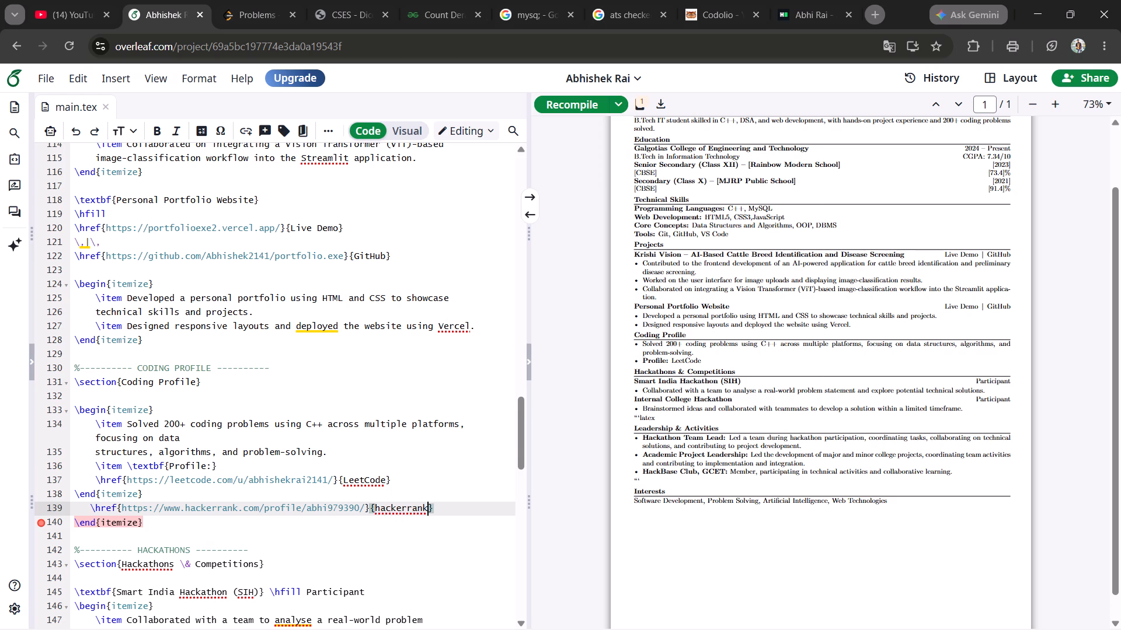
Check the site's name on the HackerRank page, change the link label to "HackeRank" in Overleaf, and recompile the résumé.
left_click(810, 0)
left_click(356, 183)
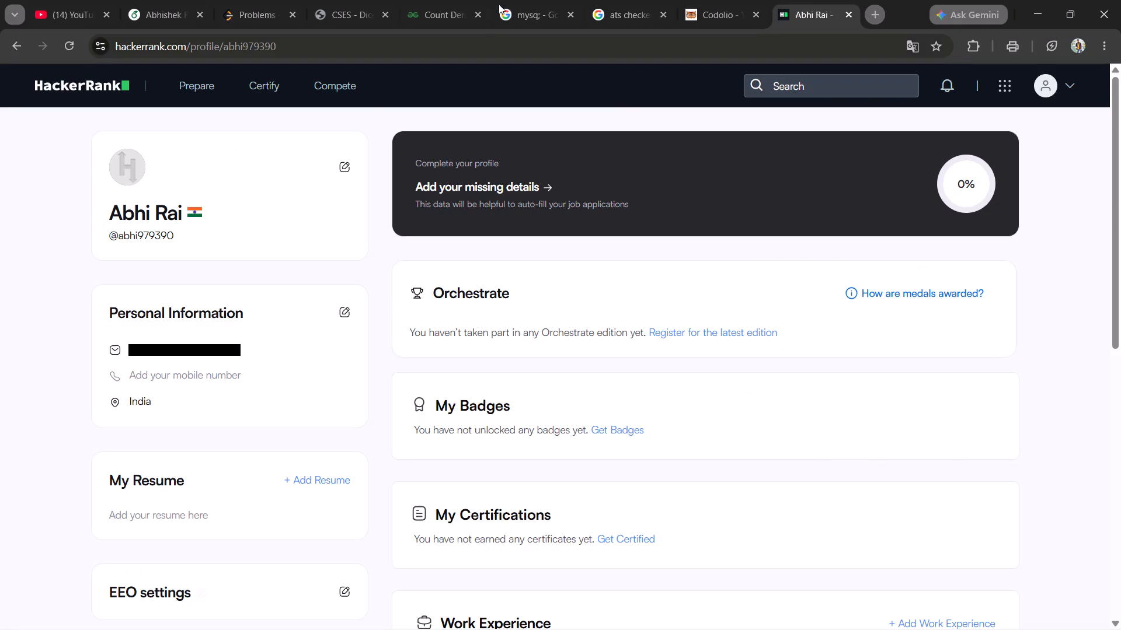
left_click(165, 2)
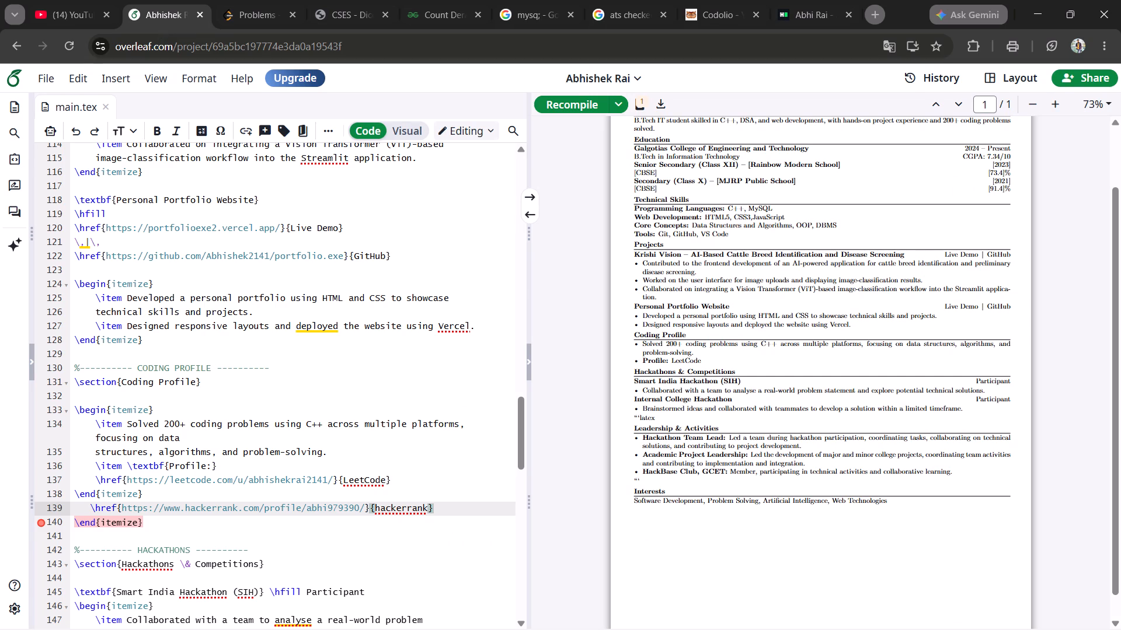
left_click(378, 505)
key("BackSpace")
key("shift+h")
key("Right")
key("Right")
key("Right")
key("Right")
key("Right")
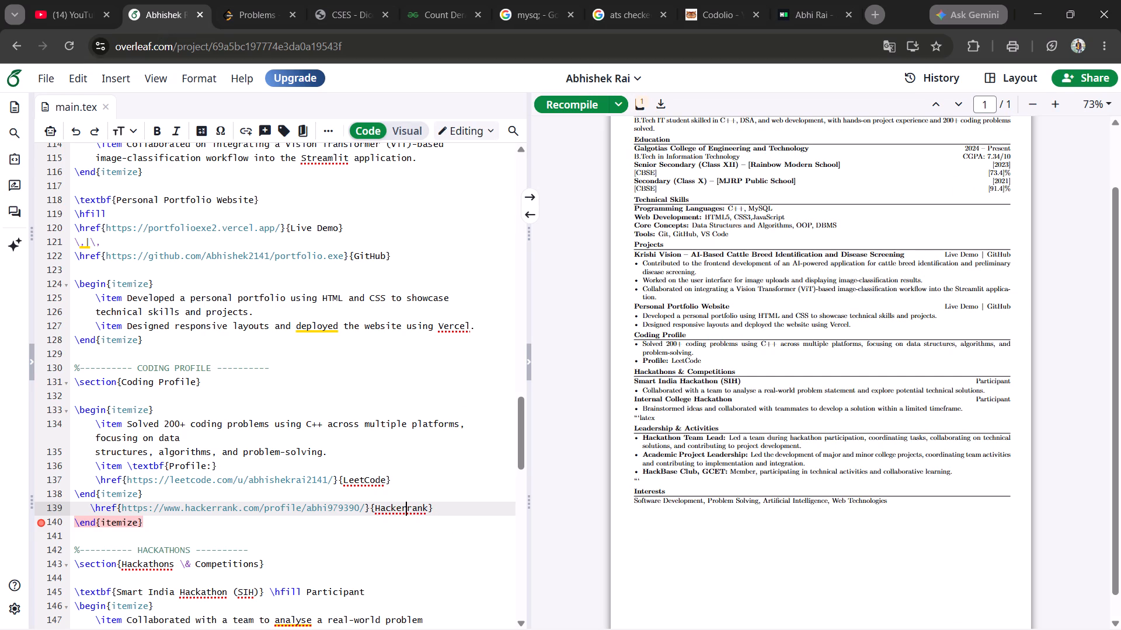
key("BackSpace")
key("shift+r")
key("Right")
key("BackSpace")
left_click(560, 104)
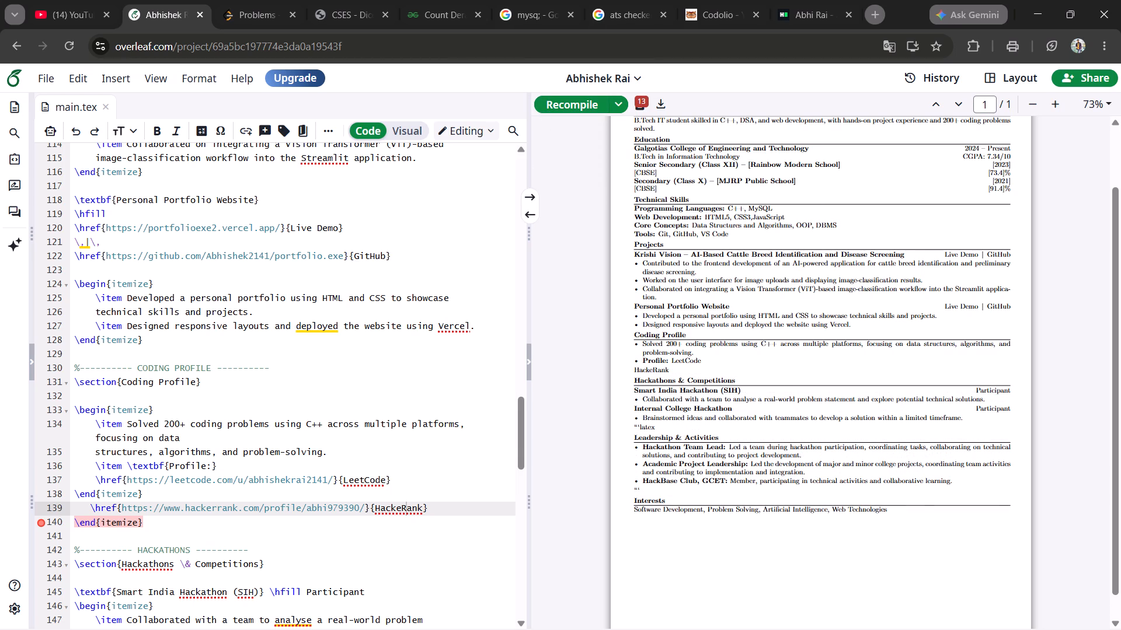
scroll(256, 404, "down", 3)
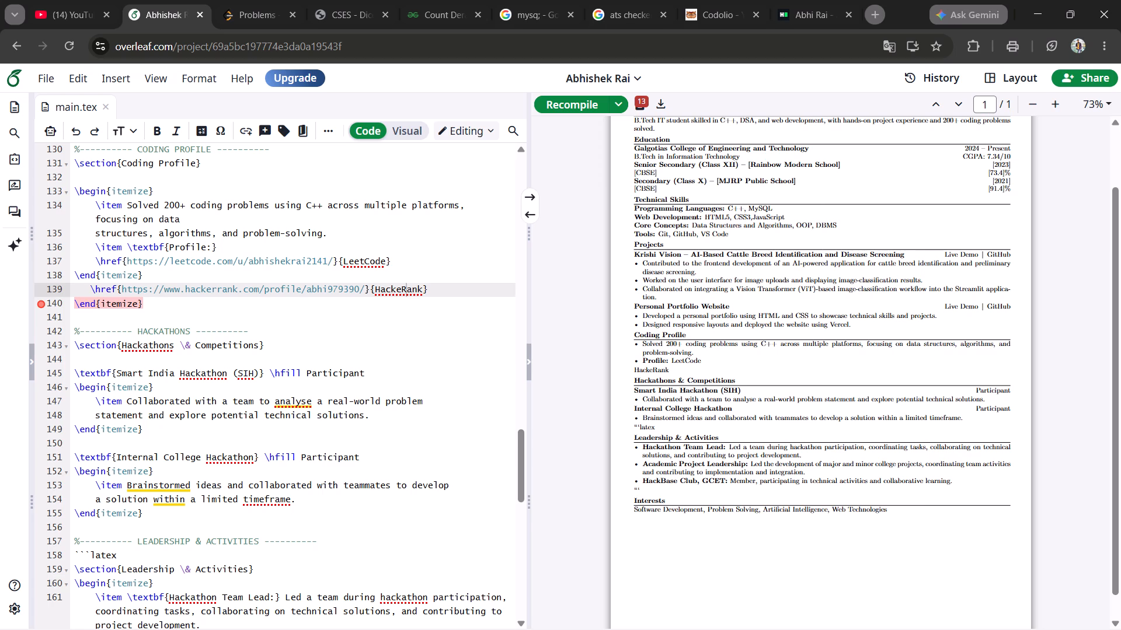
scroll(189, 499, "down", 2)
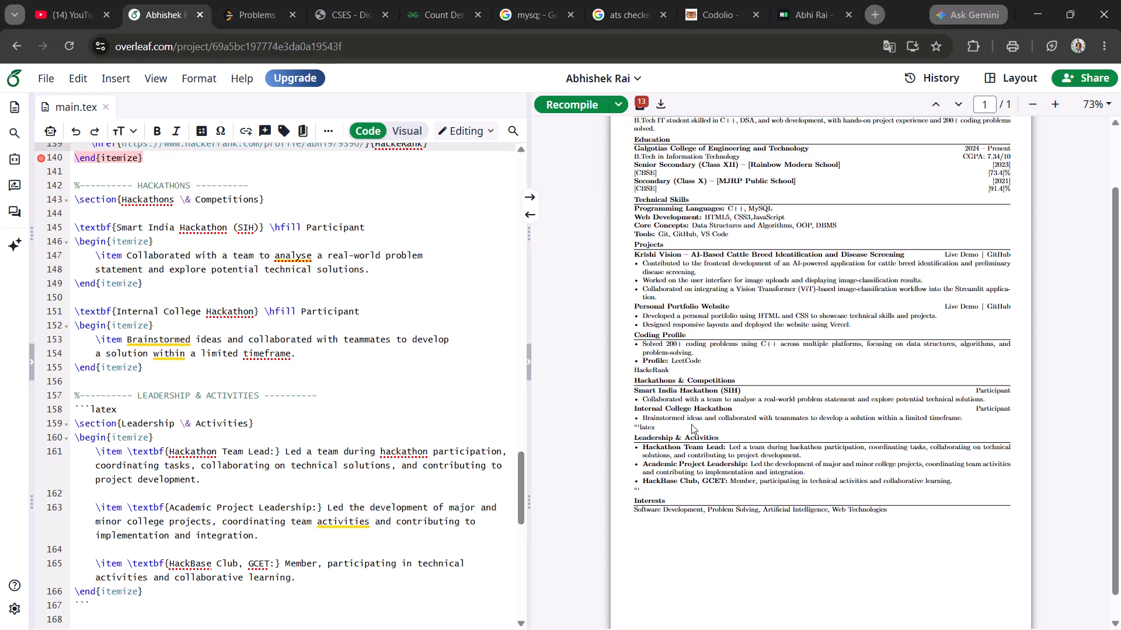
scroll(691, 424, "down", 2)
scroll(691, 424, "up", 2)
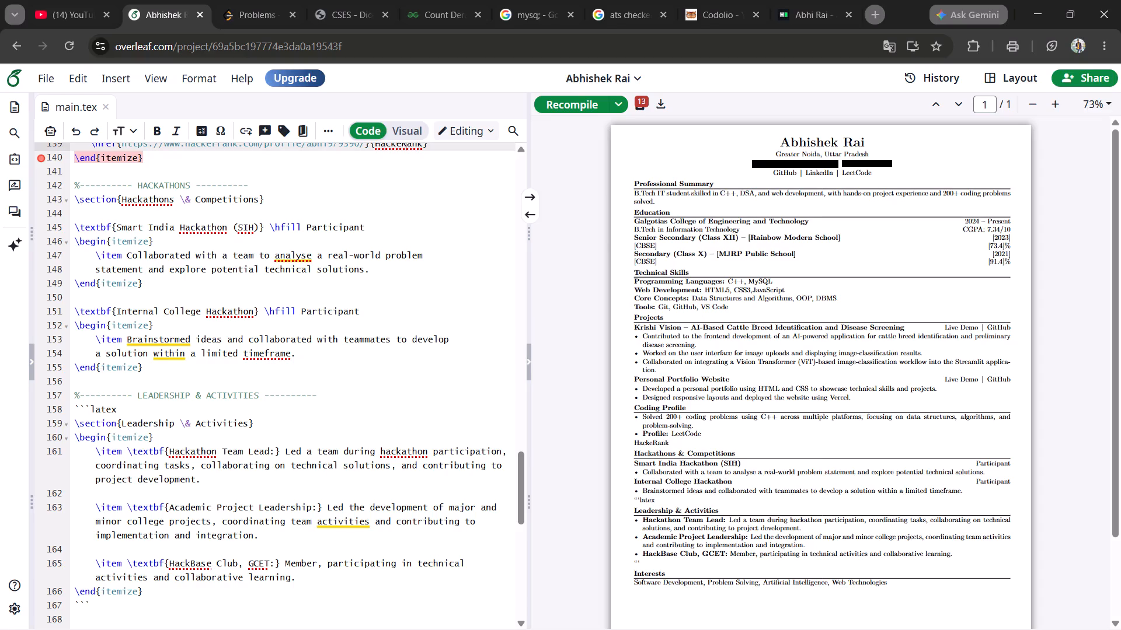
left_click_drag(447, 240, 445, 222)
scroll(444, 220, "up", 12)
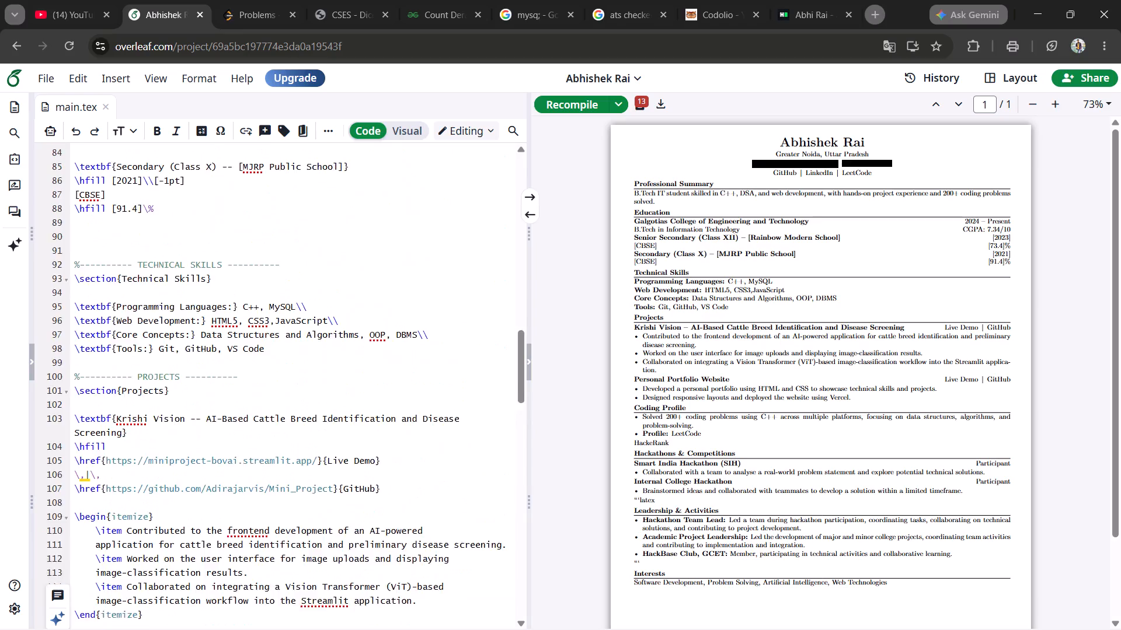
scroll(401, 218, "up", 11)
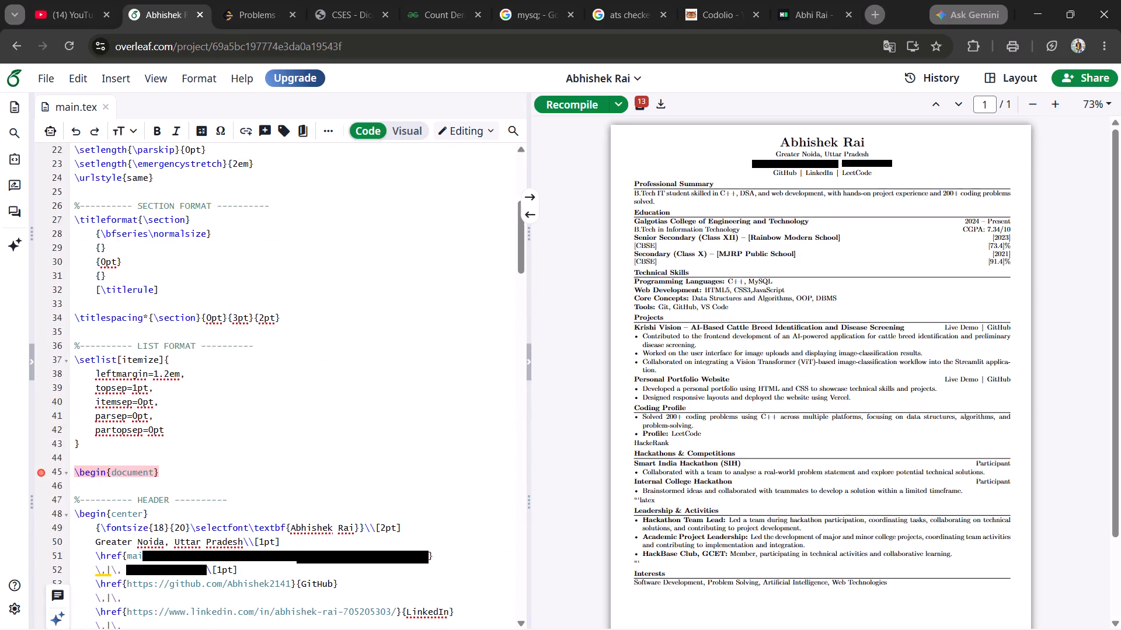
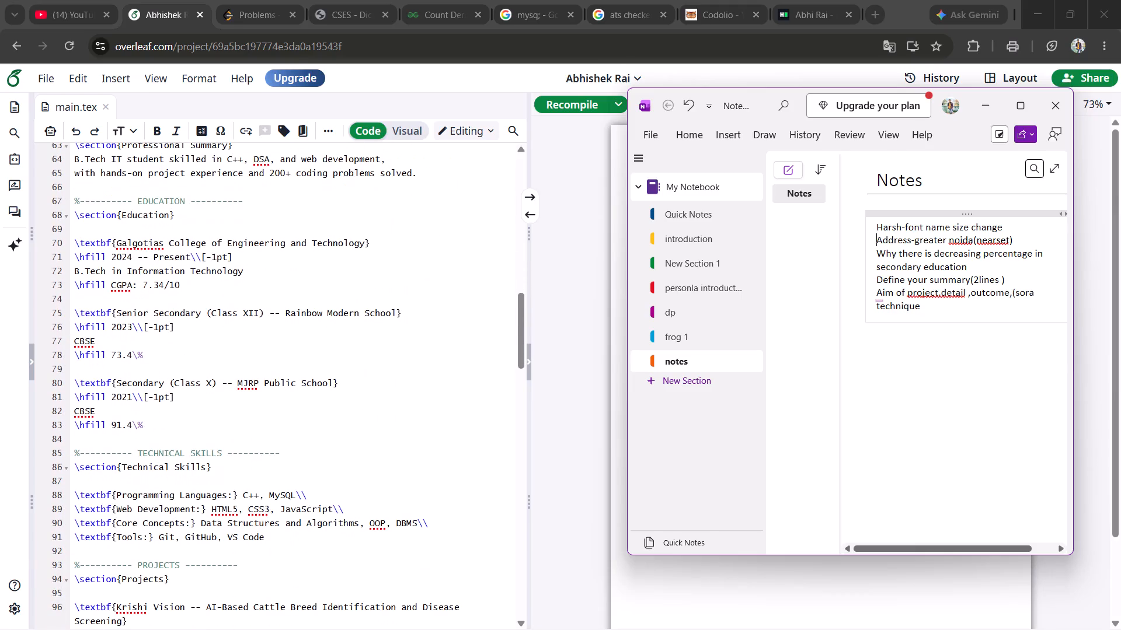
scroll(207, 344, "down", 3)
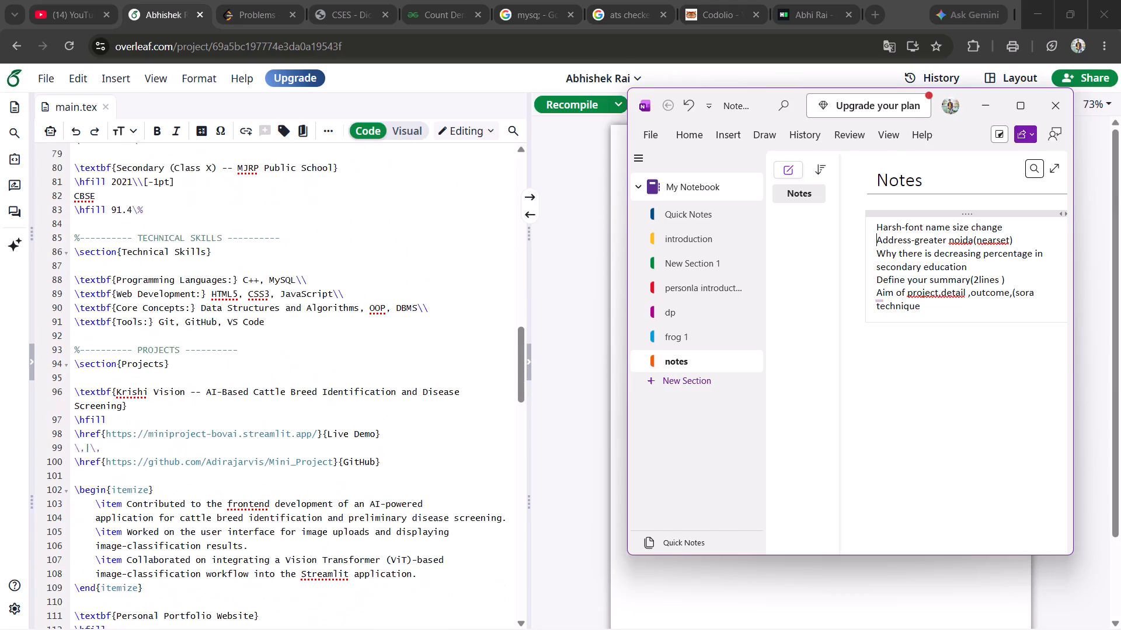
scroll(208, 343, "down", 1)
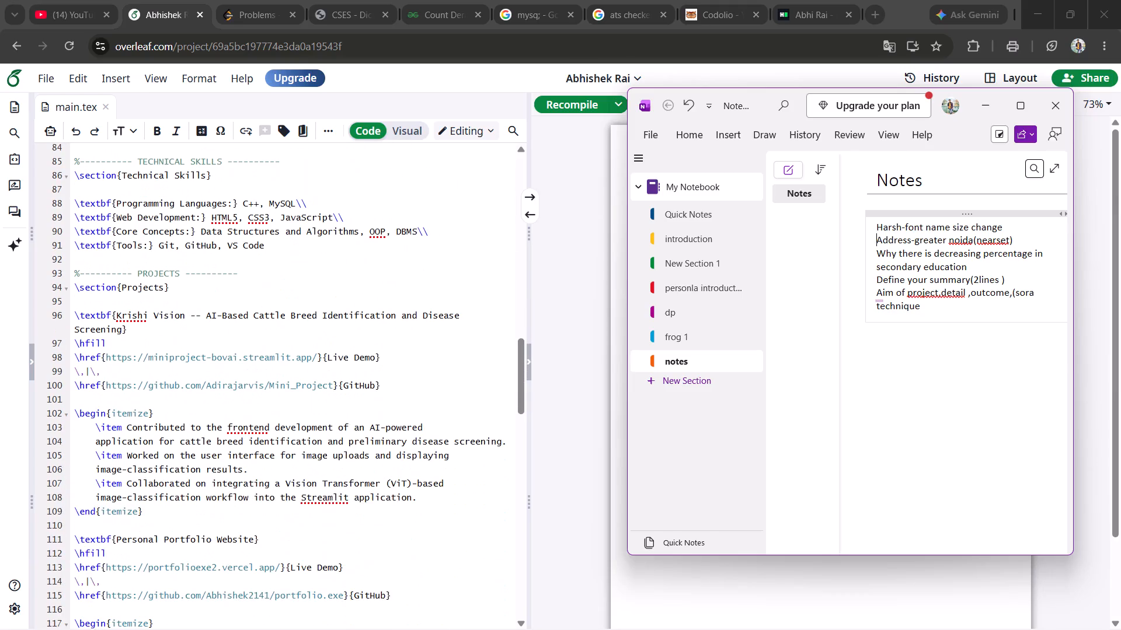
left_click_drag(154, 512, 71, 437)
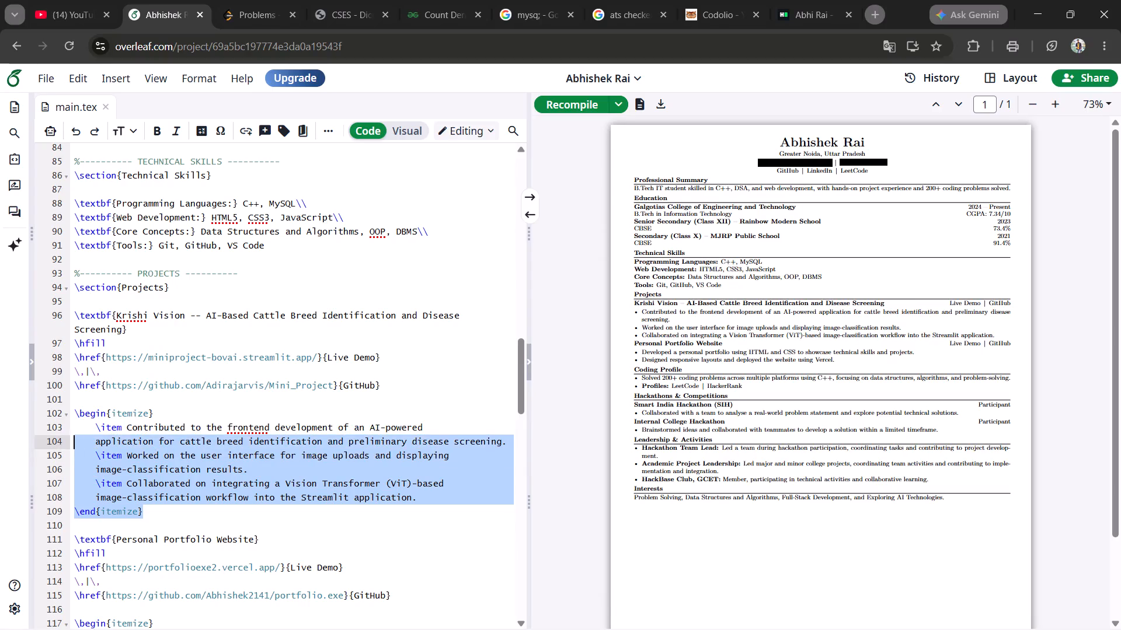
left_click_drag(71, 437, 72, 337)
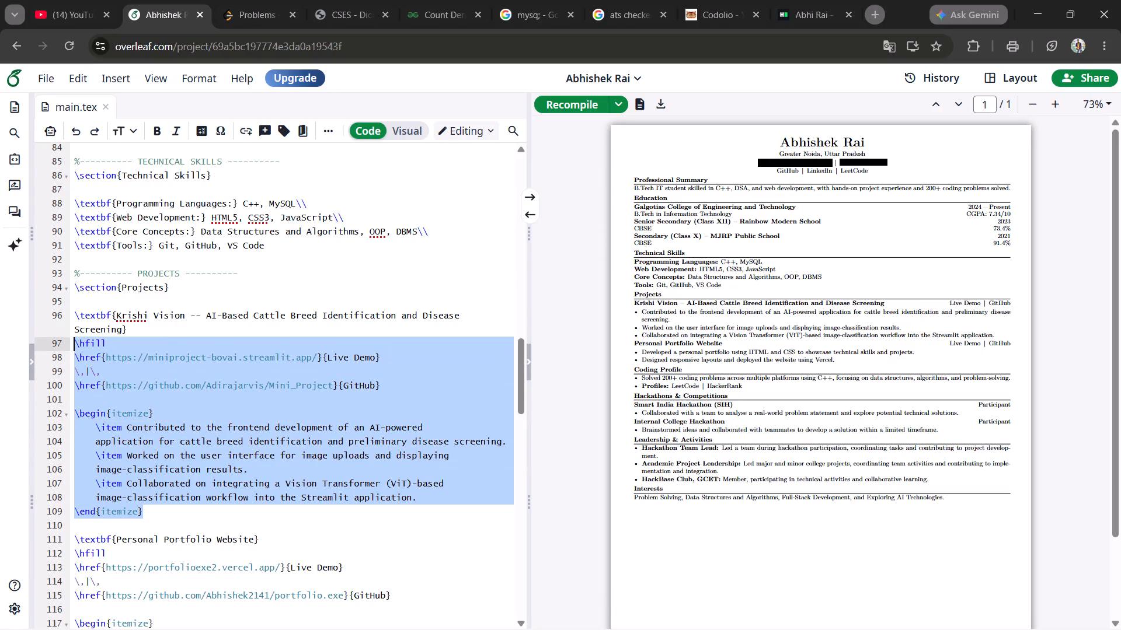
left_click_drag(72, 337, 48, 313)
key("ctrl+v")
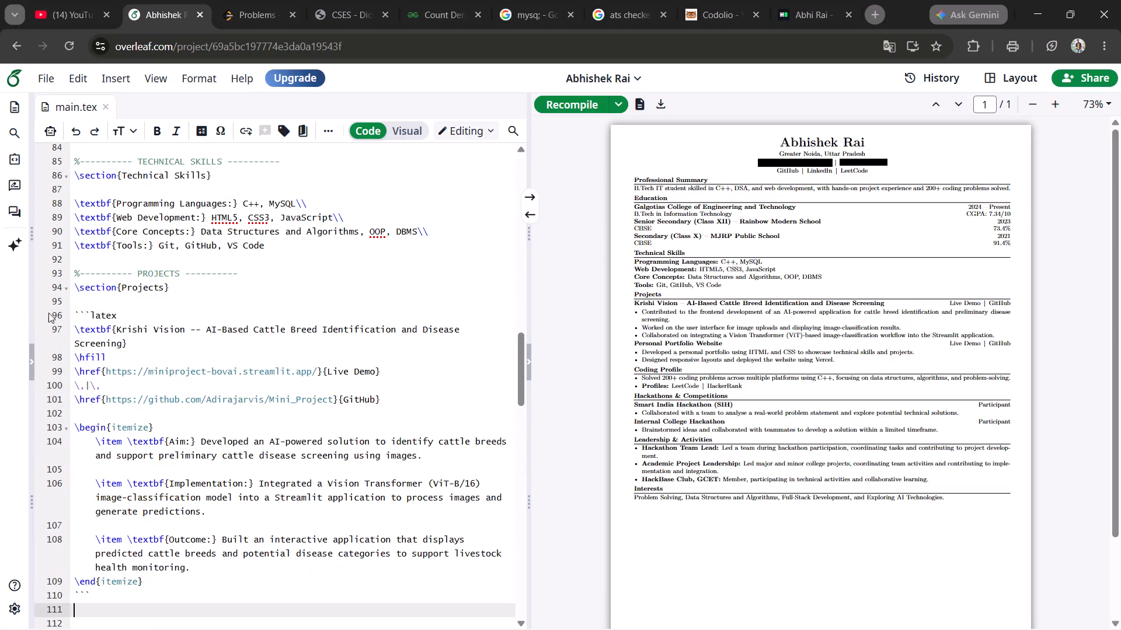
Delete the stray "```latex" line above the pasted Krishi Vision entry and the closing "```" below it.
left_click(123, 313)
key("BackSpace")
key("BackSpace")
key("BackSpace")
key("BackSpace")
key("BackSpace")
key("BackSpace")
key("BackSpace")
key("BackSpace")
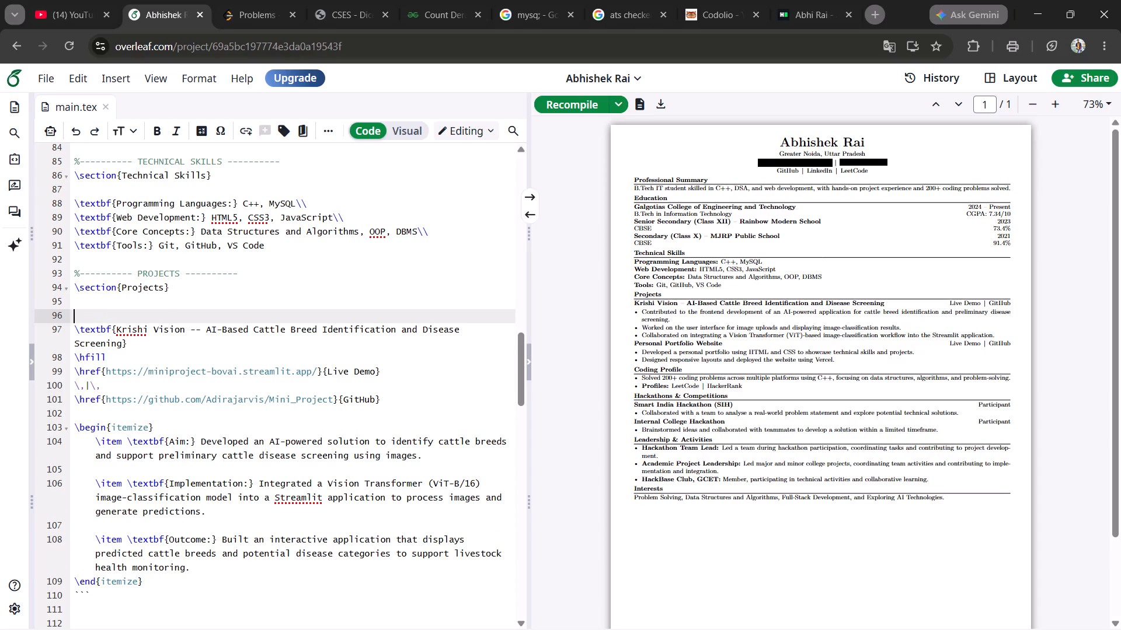
key("BackSpace")
scroll(123, 313, "down", 4)
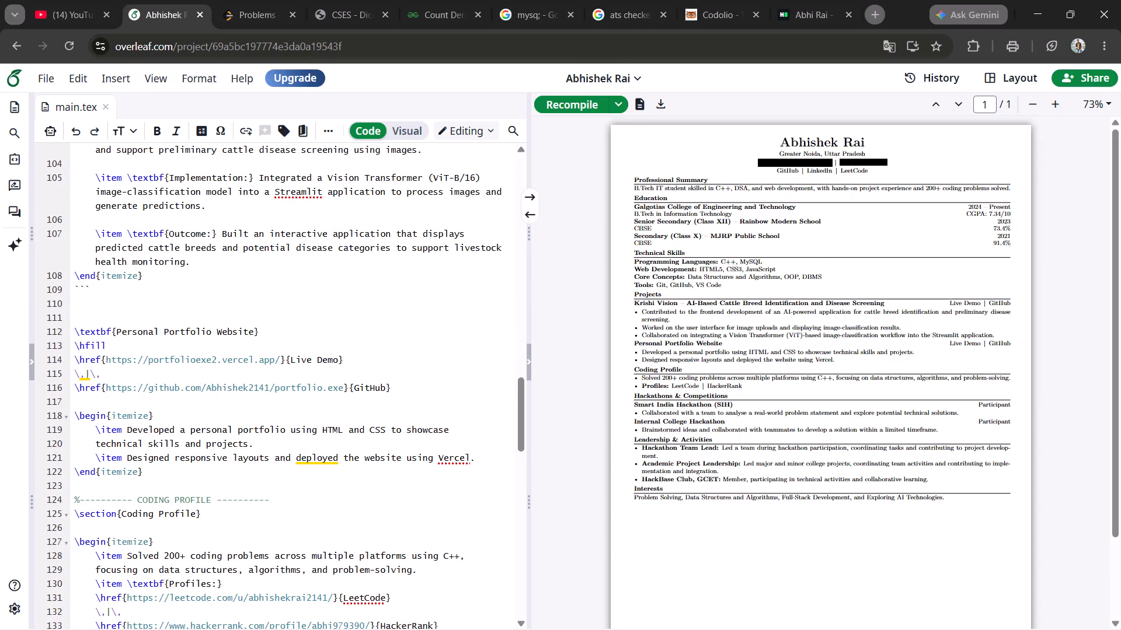
left_click(107, 286)
key("BackSpace")
key("BackSpace")
key("BackSpace")
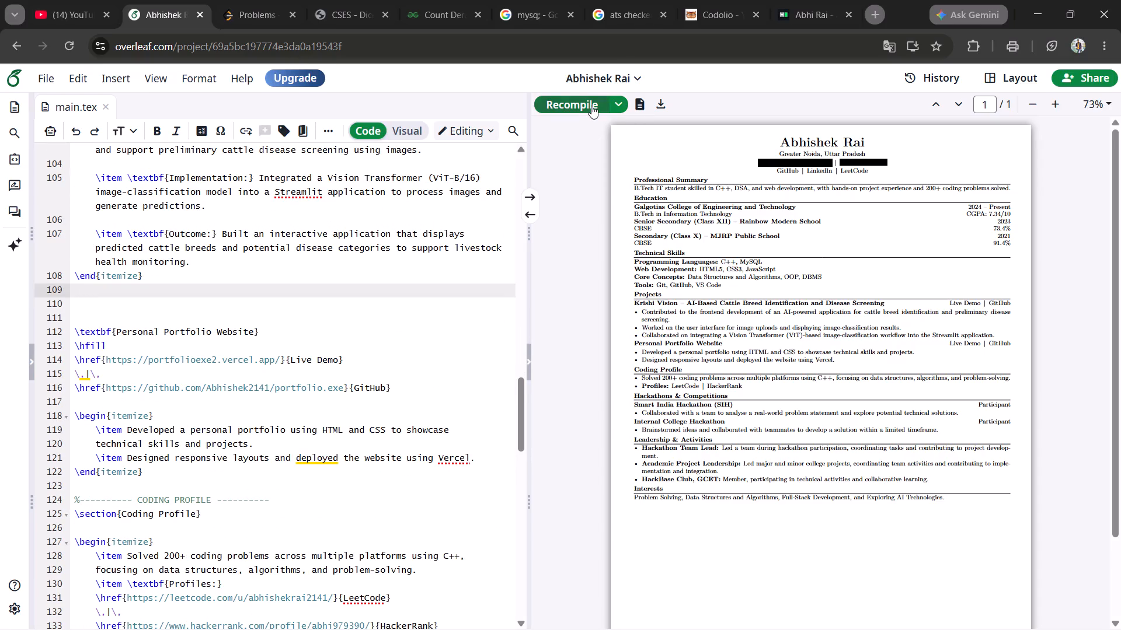
Recompile the résumé and check the enlarged PDF preview, including the Krishi Vision entry.
left_click(586, 105)
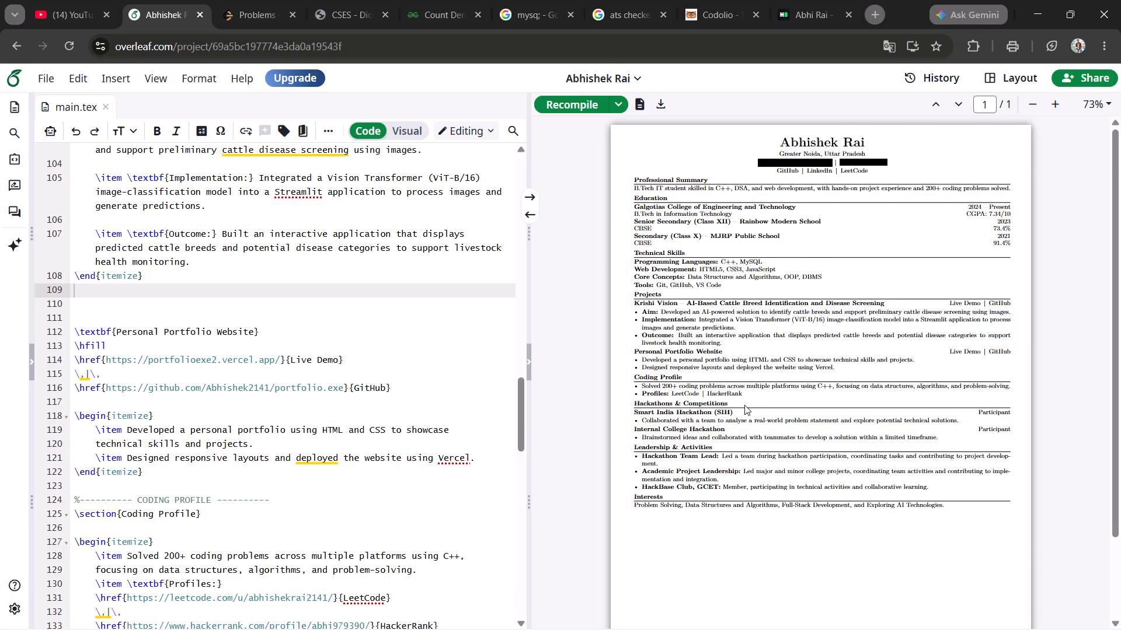
scroll(744, 405, "up", 1)
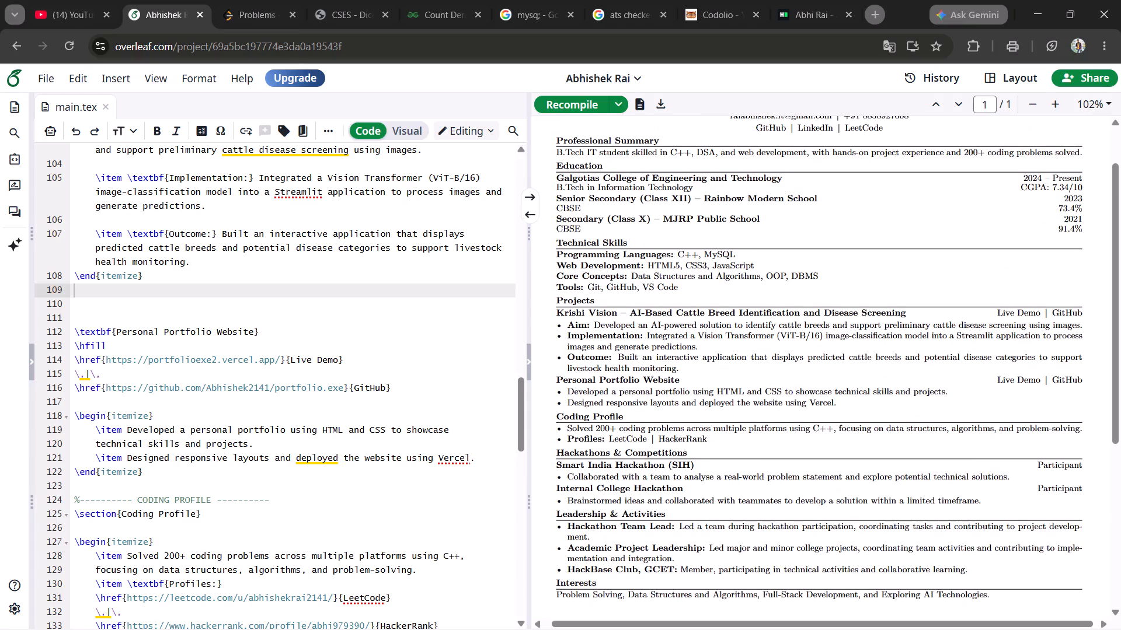
scroll(744, 405, "up", 1)
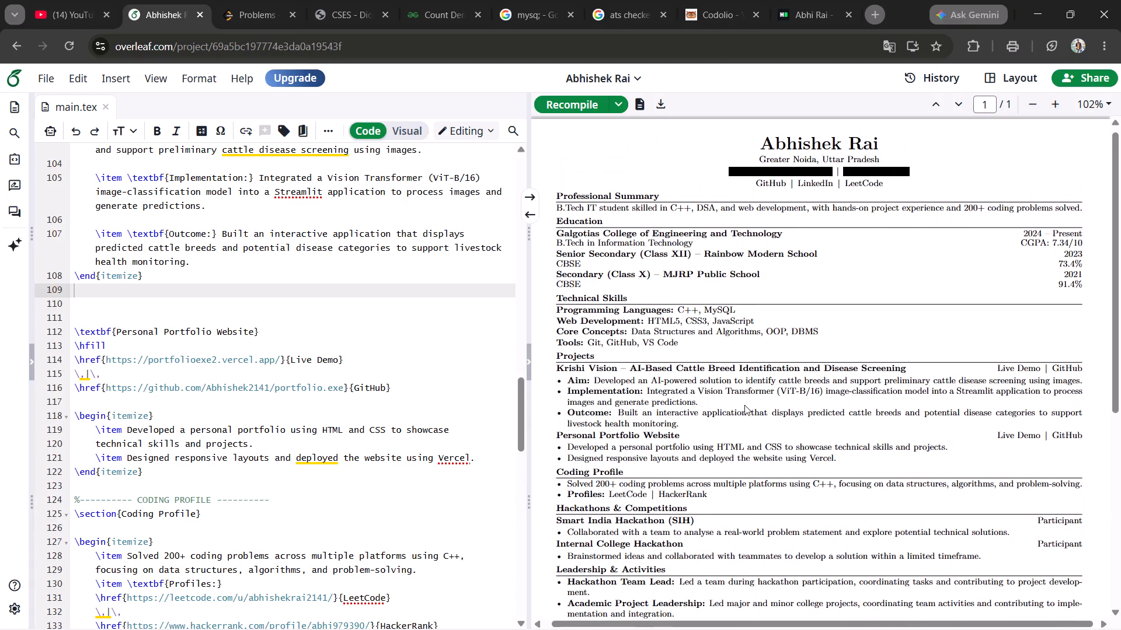
scroll(744, 405, "down", 1)
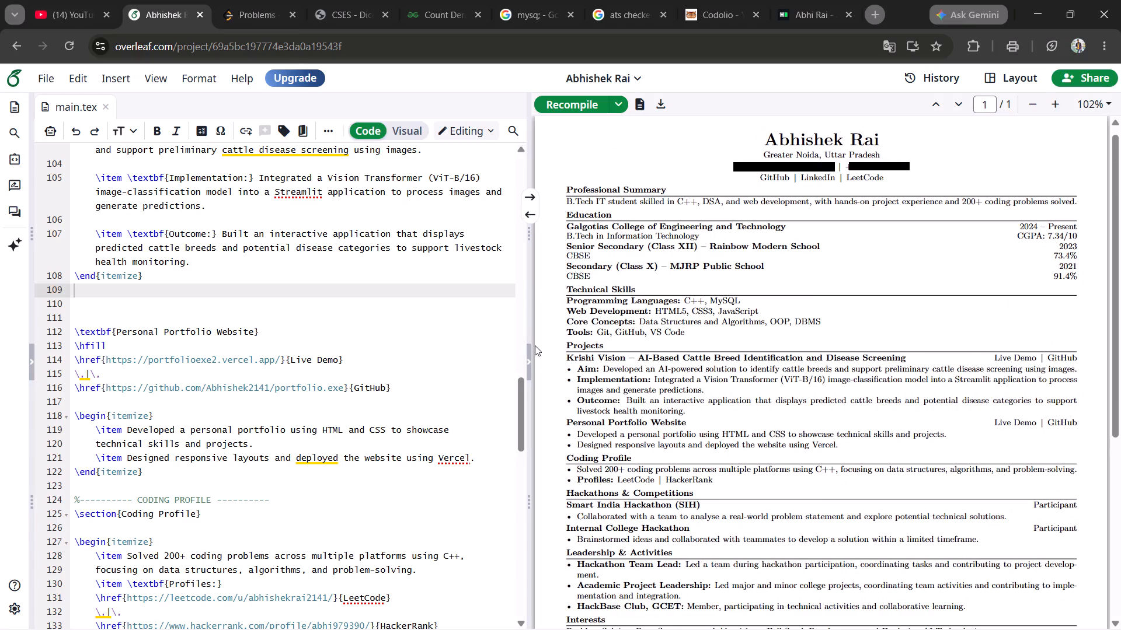
Widen the code editor pane slightly against the PDF preview and look over the rendered résumé.
left_click_drag(532, 299, 496, 307)
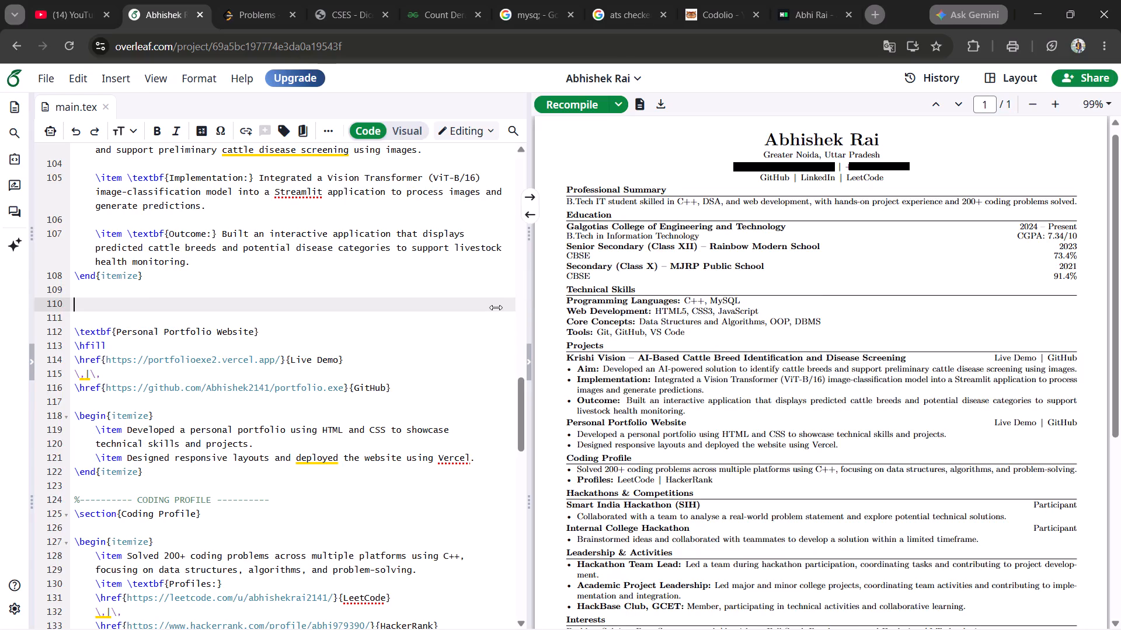
left_click_drag(496, 307, 502, 300)
left_click_drag(530, 270, 539, 270)
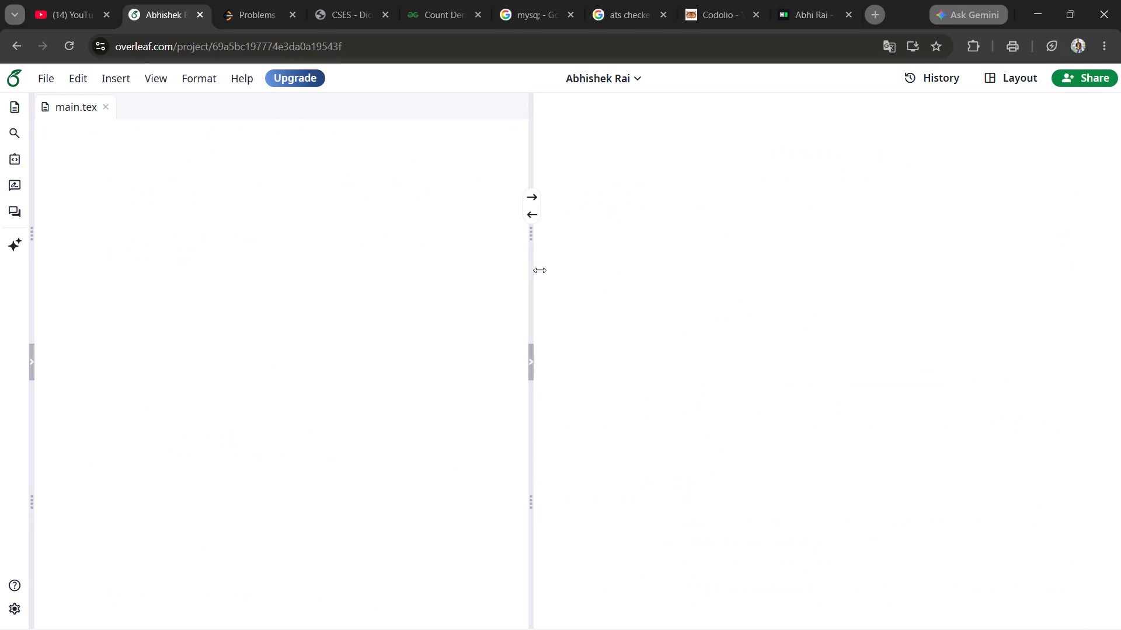
left_click_drag(539, 270, 577, 268)
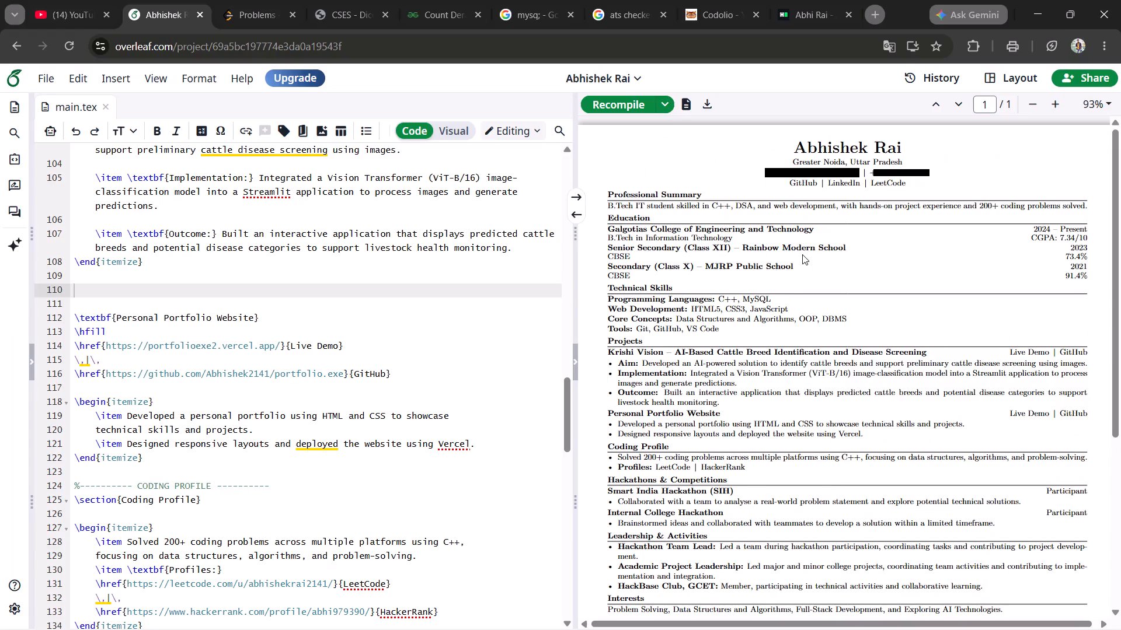
scroll(802, 254, "down", 2)
scroll(802, 254, "up", 3)
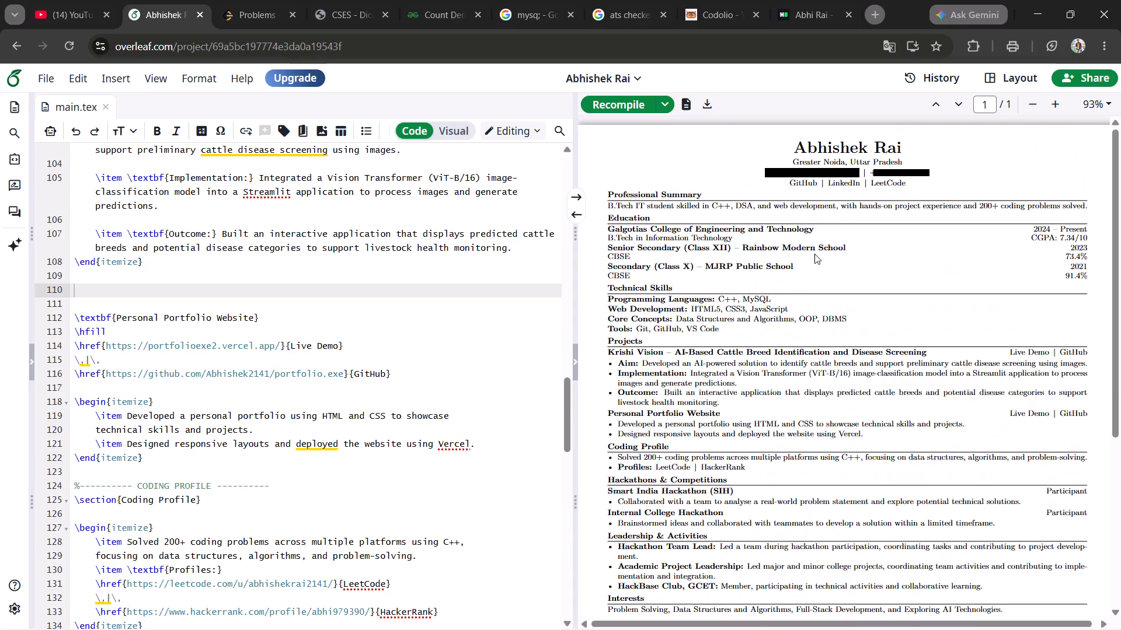
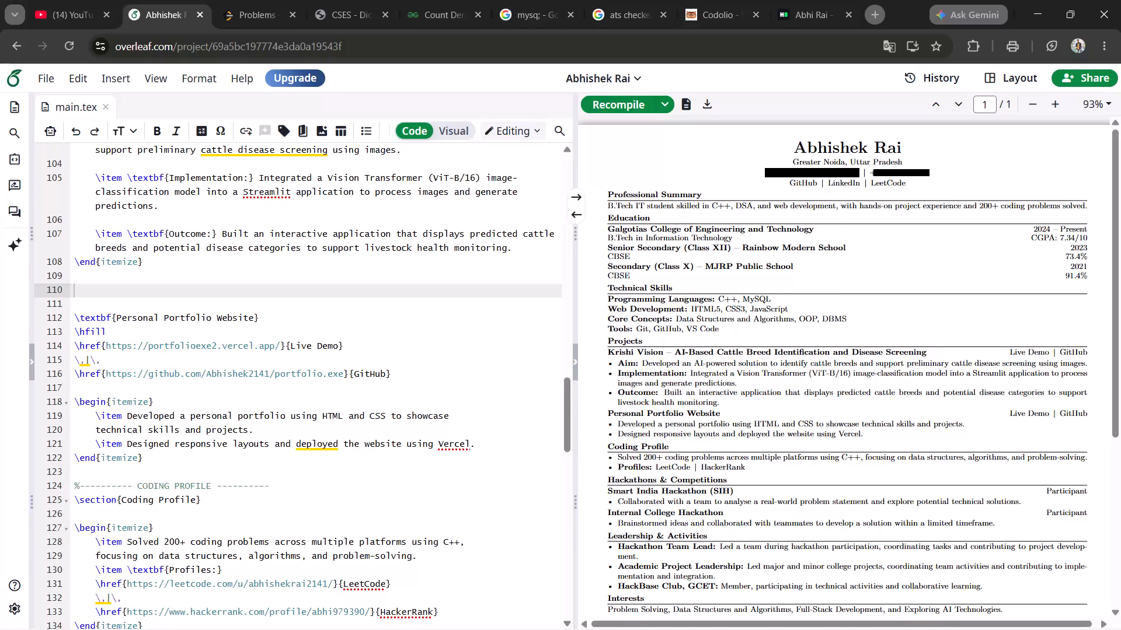
Shorten the "Professional Summary" section heading in main.tex to "Summary" and recompile the résumé.
scroll(193, 299, "up", 6)
scroll(186, 242, "up", 11)
scroll(185, 241, "down", 1)
scroll(185, 241, "up", 3)
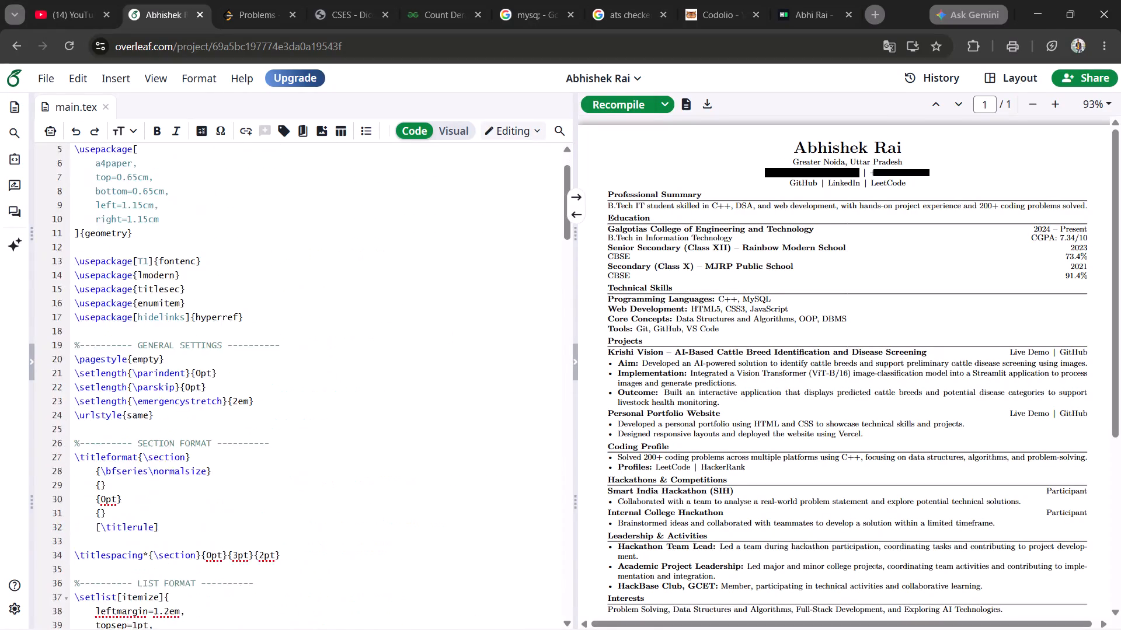
scroll(185, 241, "down", 7)
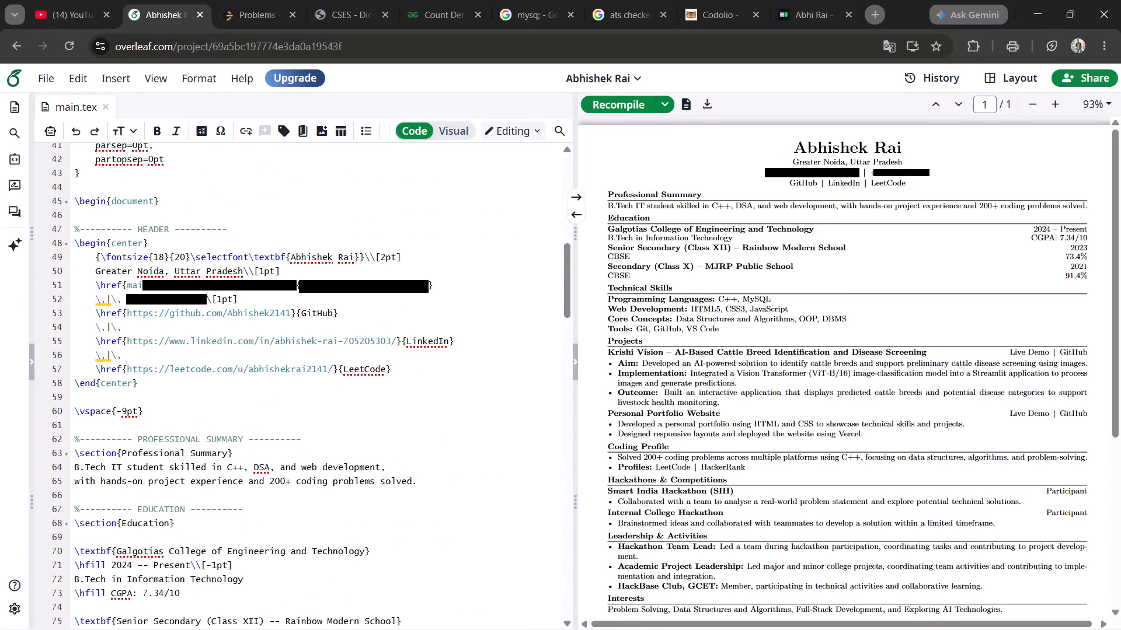
left_click(187, 444)
key("Right")
key("BackSpace")
key("BackSpace")
key("BackSpace")
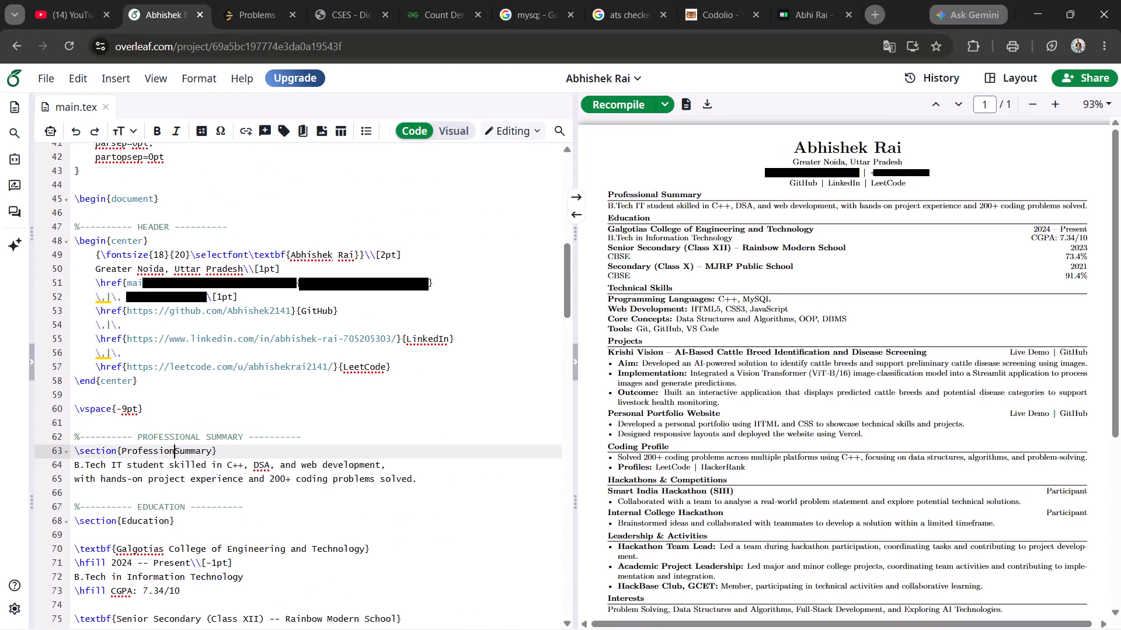
key("BackSpace")
key("BackSpace")
key("BackSpace")
key("BackSpace")
key("BackSpace")
key("BackSpace")
key("BackSpace")
key("BackSpace")
key("BackSpace")
key("BackSpace")
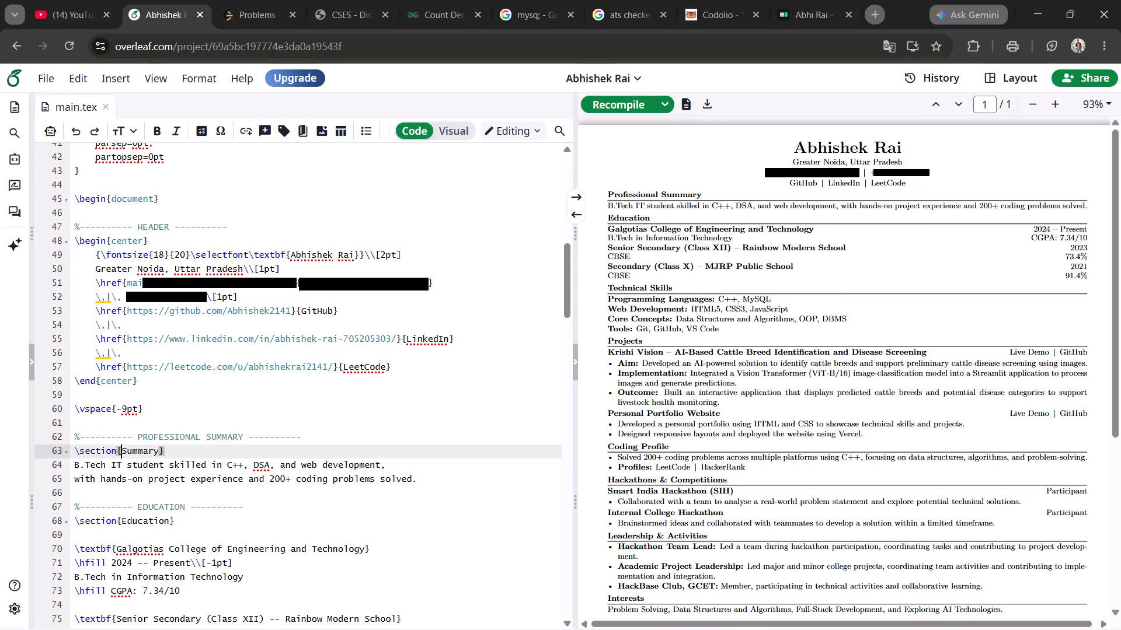
left_click(628, 100)
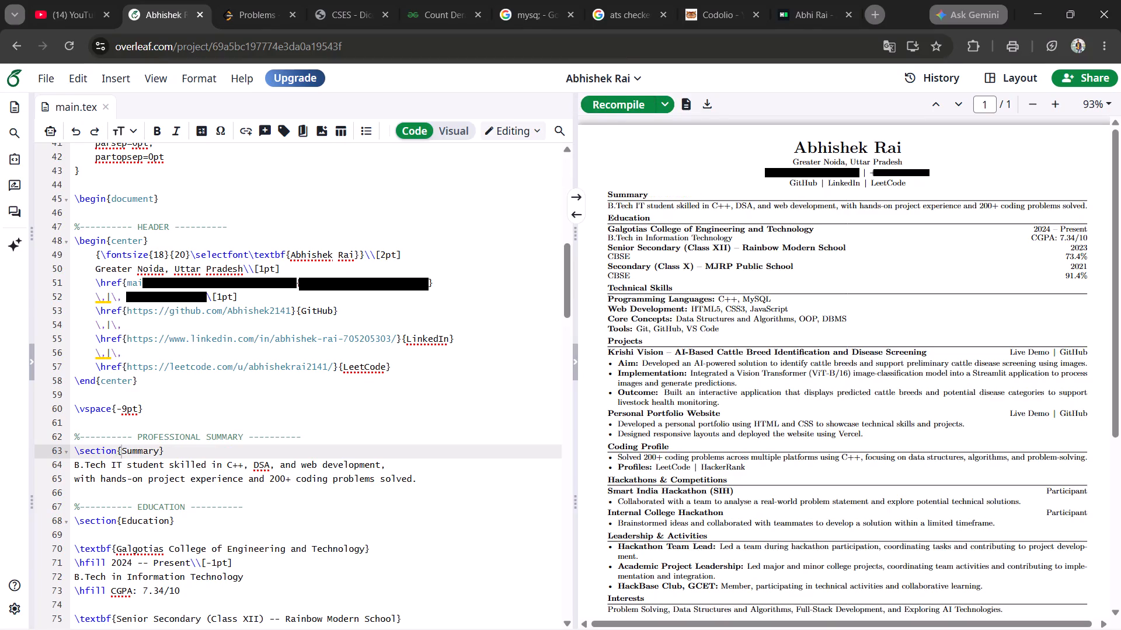
Delete the whole Core Concepts line from the Technical Skills section, recompile the résumé and look over the rendered page.
scroll(440, 292, "down", 4)
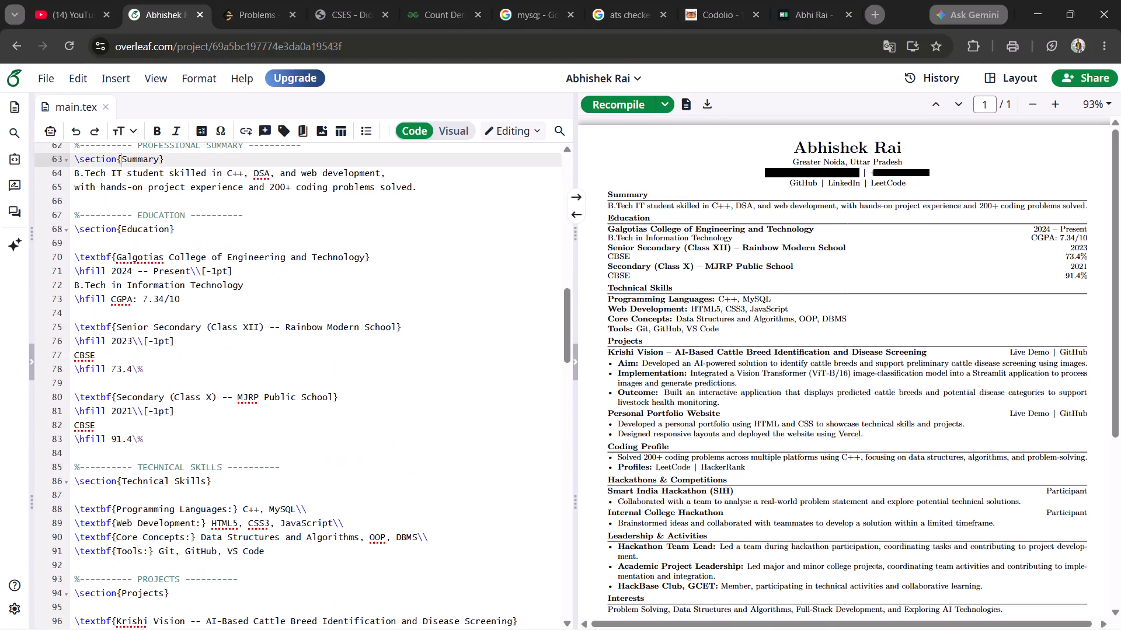
scroll(441, 296, "down", 1)
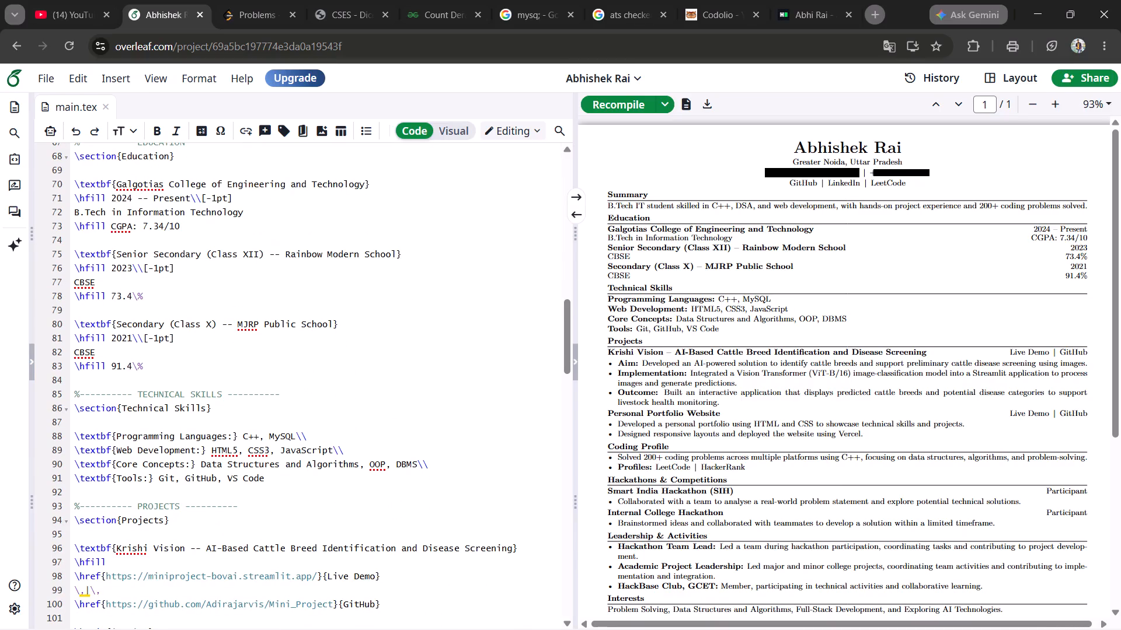
left_click_drag(429, 464, 117, 463)
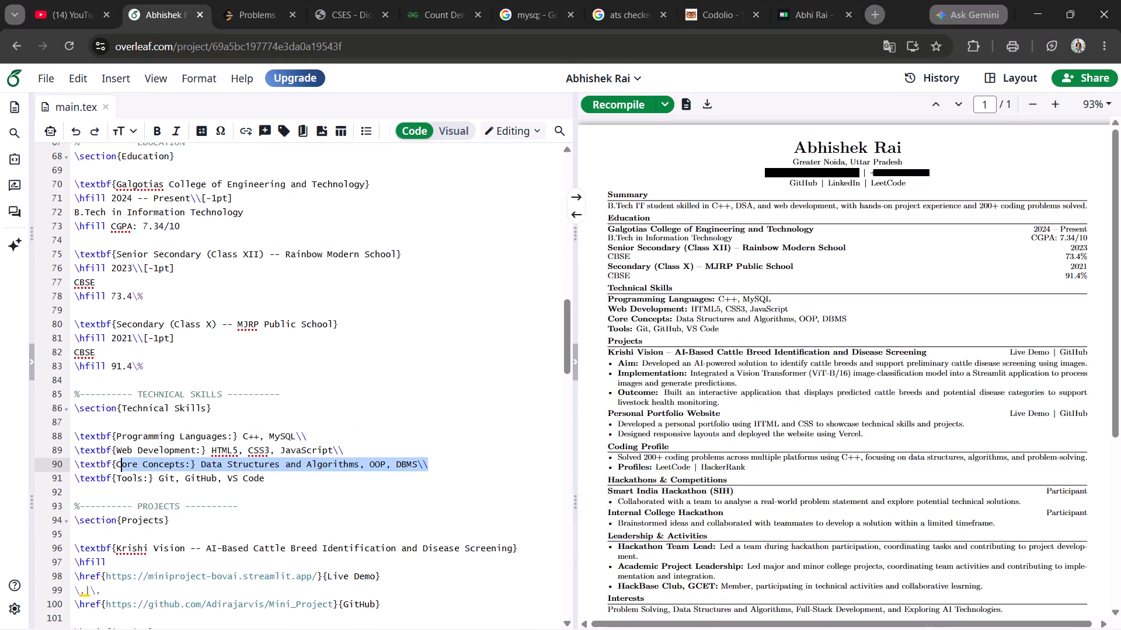
left_click_drag(117, 463, 76, 463)
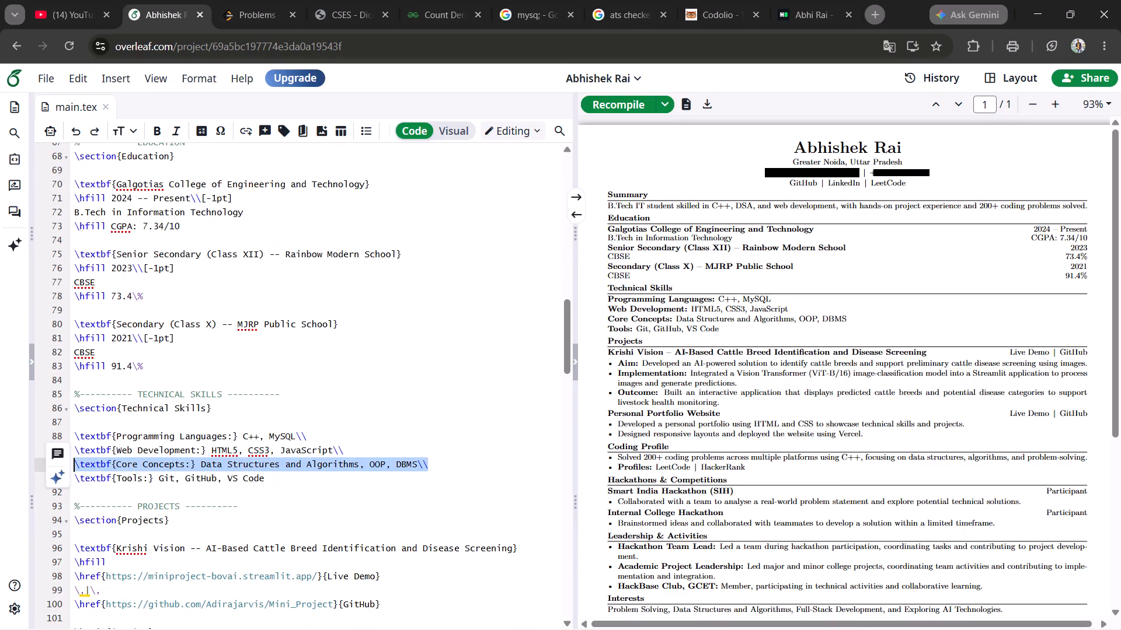
key("BackSpace")
key("BackSpace")
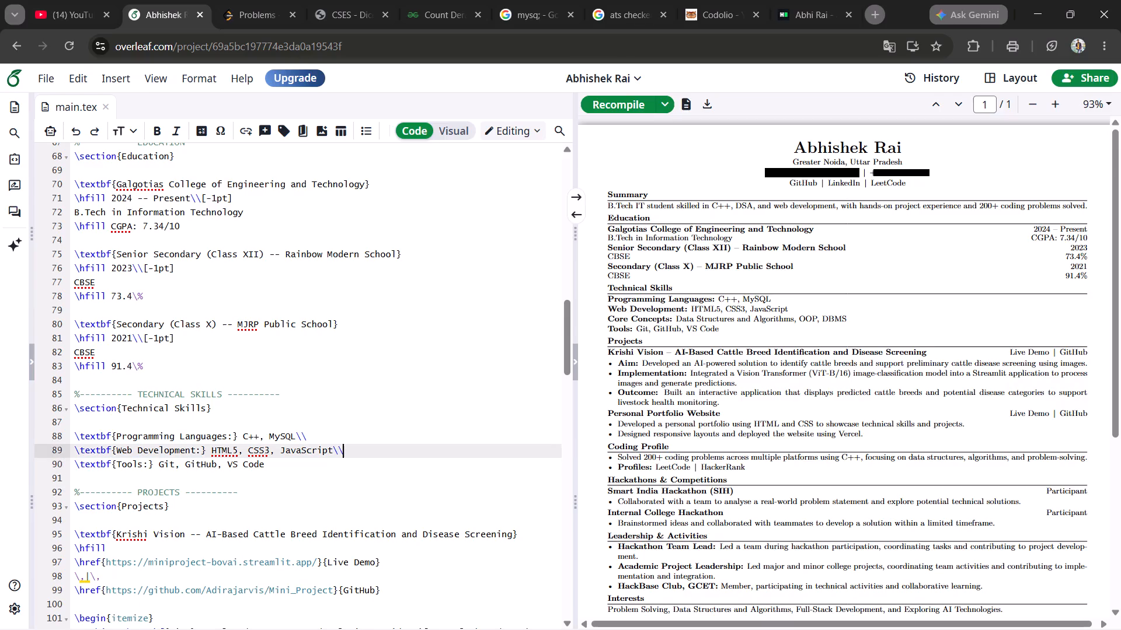
left_click(626, 108)
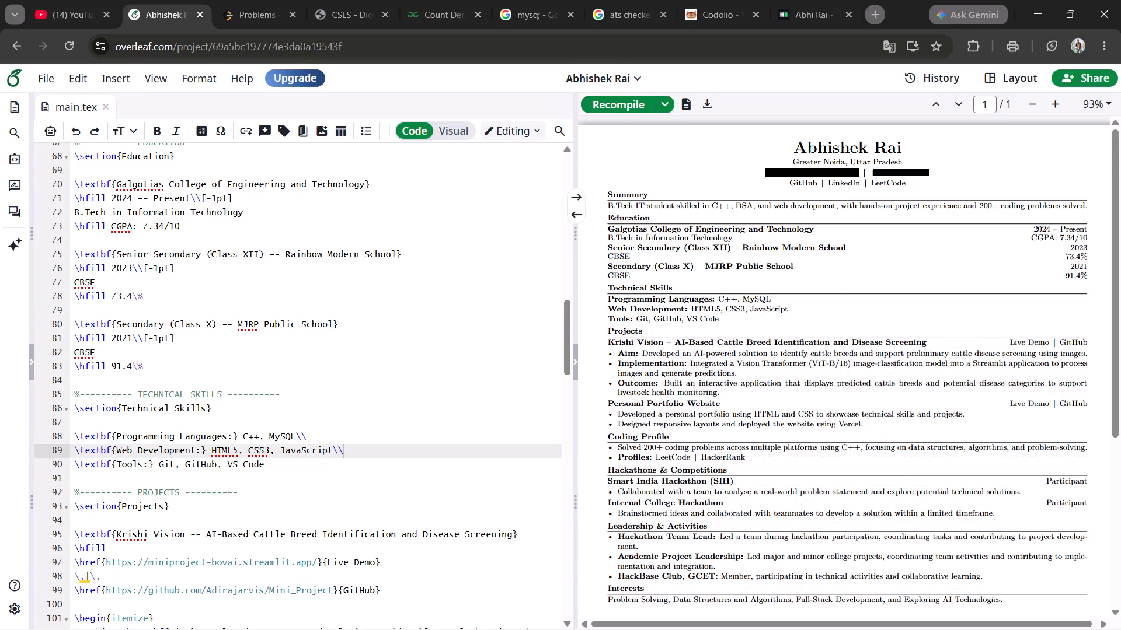
scroll(662, 304, "down", 2)
scroll(662, 304, "up", 1)
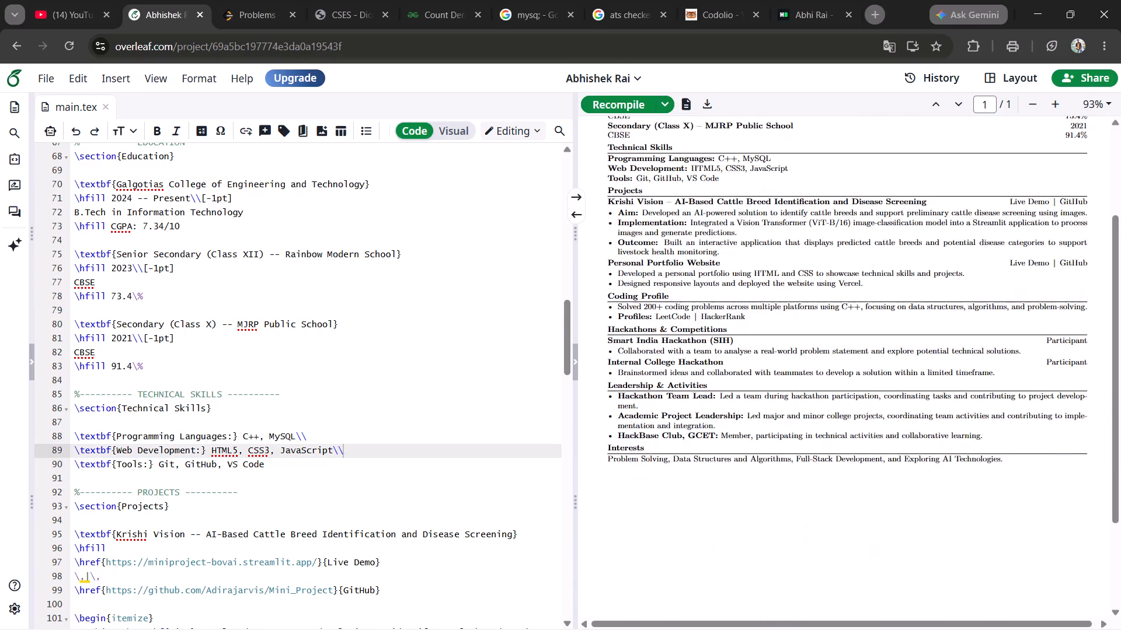
scroll(662, 304, "up", 2)
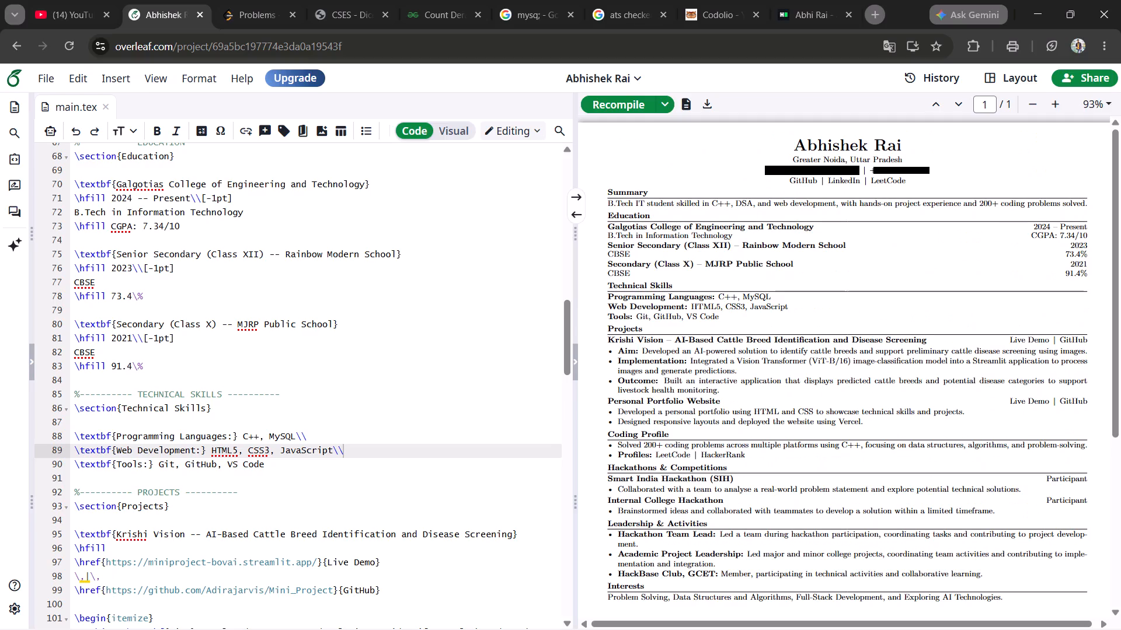
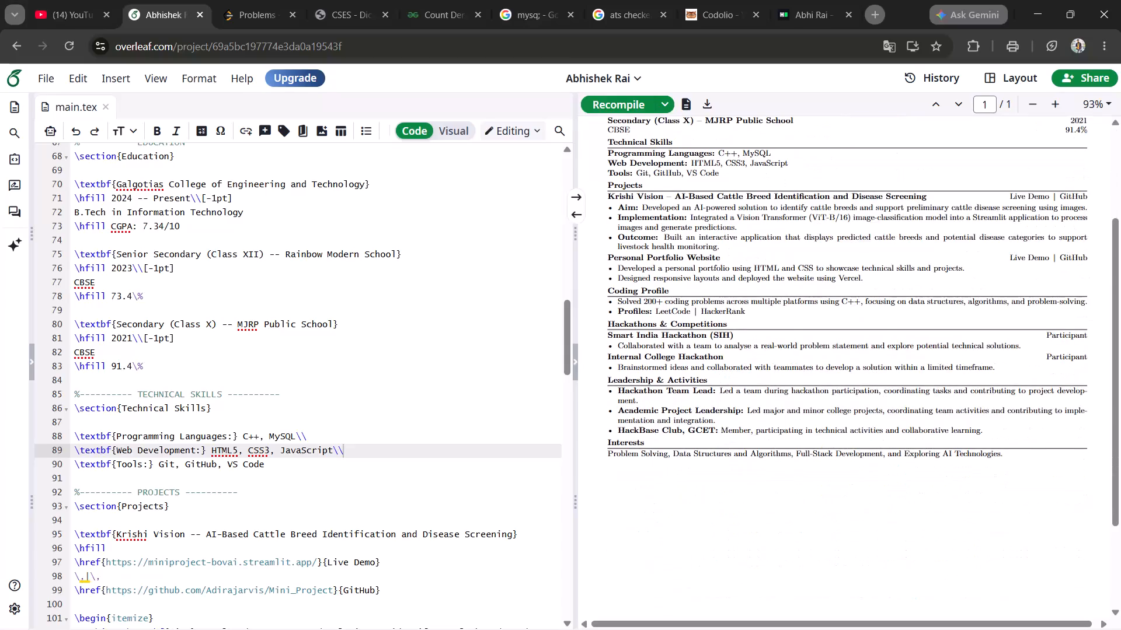
Review the compiled résumé page from the name header down to the Interests section.
scroll(653, 332, "up", 2)
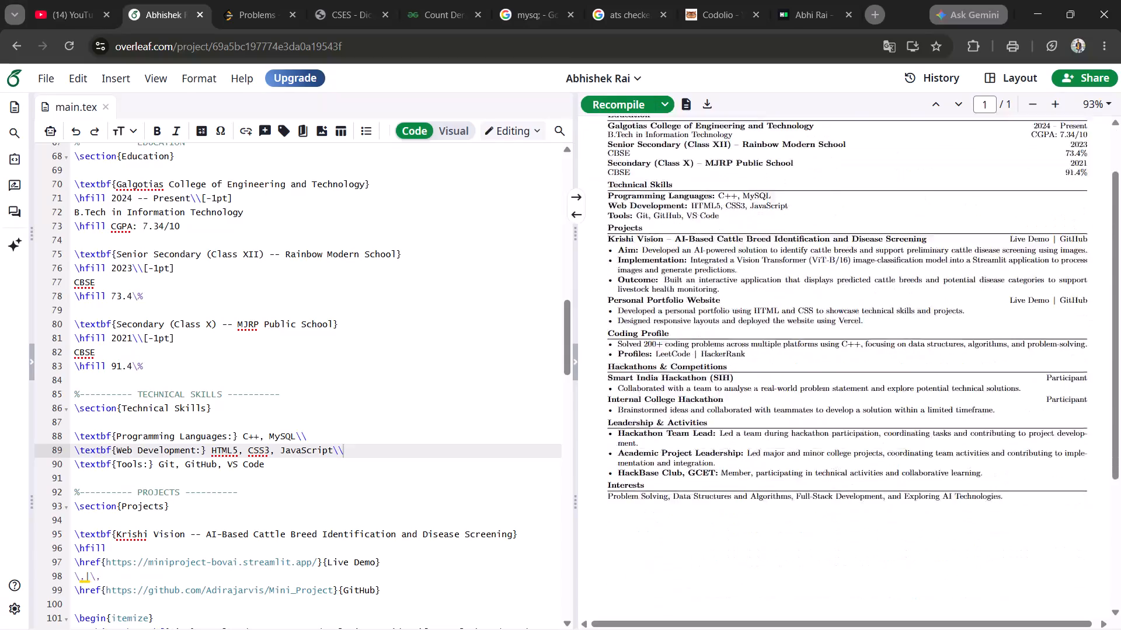
scroll(653, 332, "up", 1)
scroll(645, 321, "down", 1)
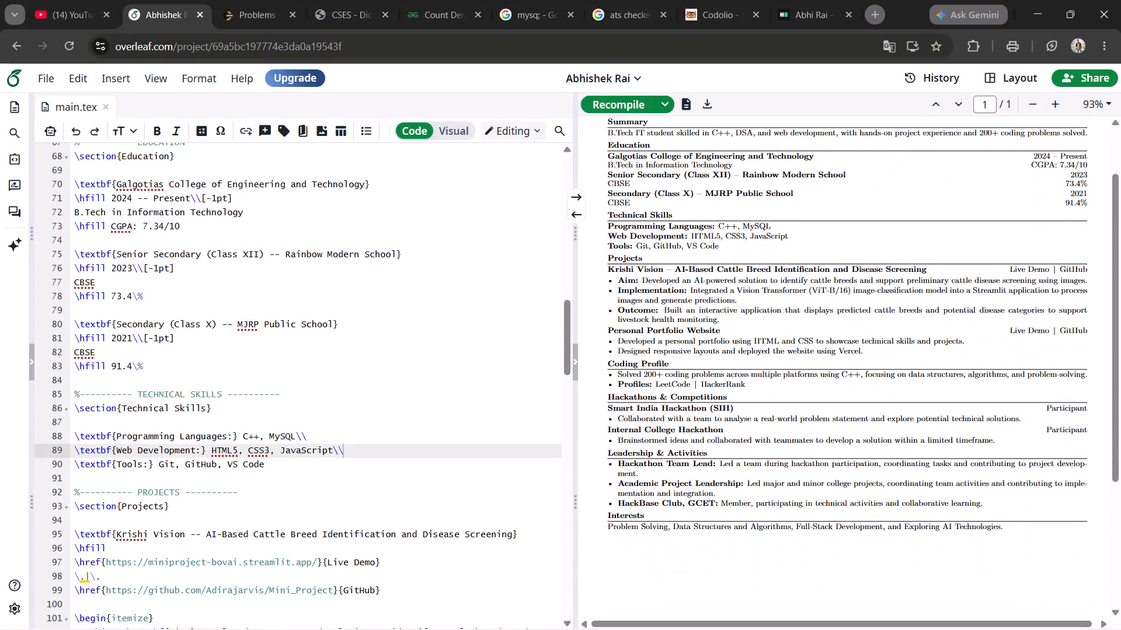
scroll(643, 317, "up", 2)
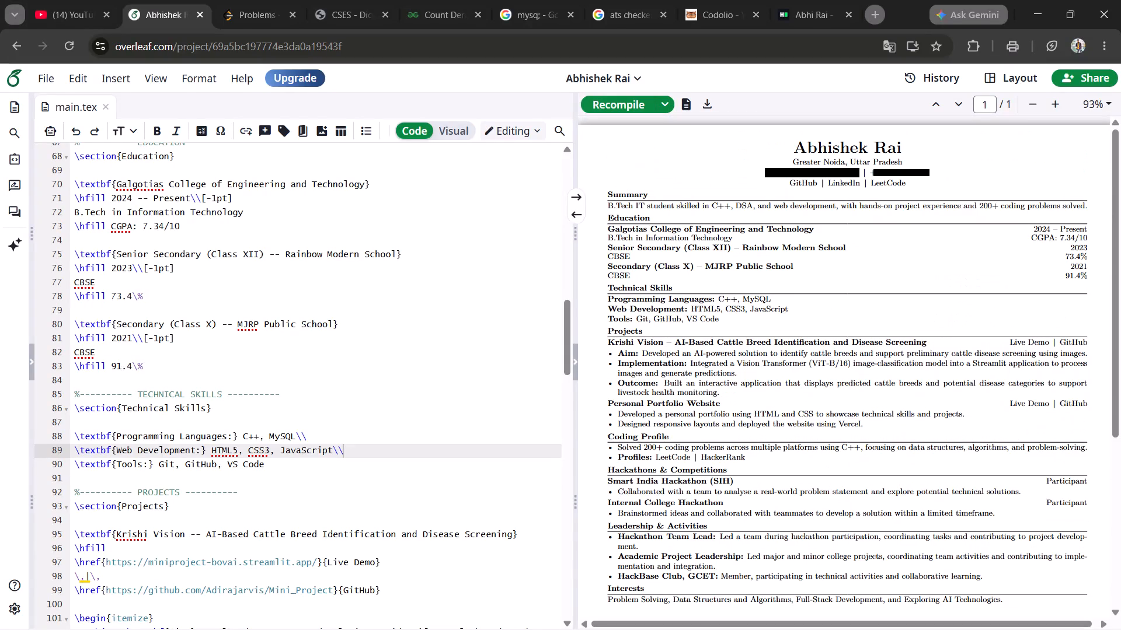
scroll(636, 308, "down", 1)
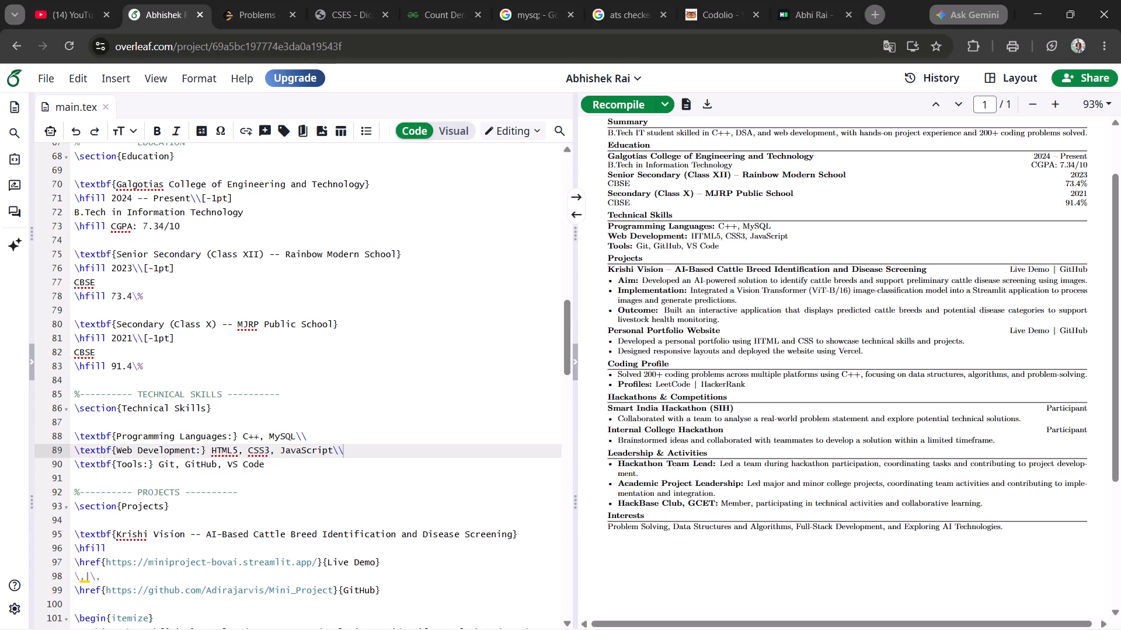
scroll(635, 423, "up", 4)
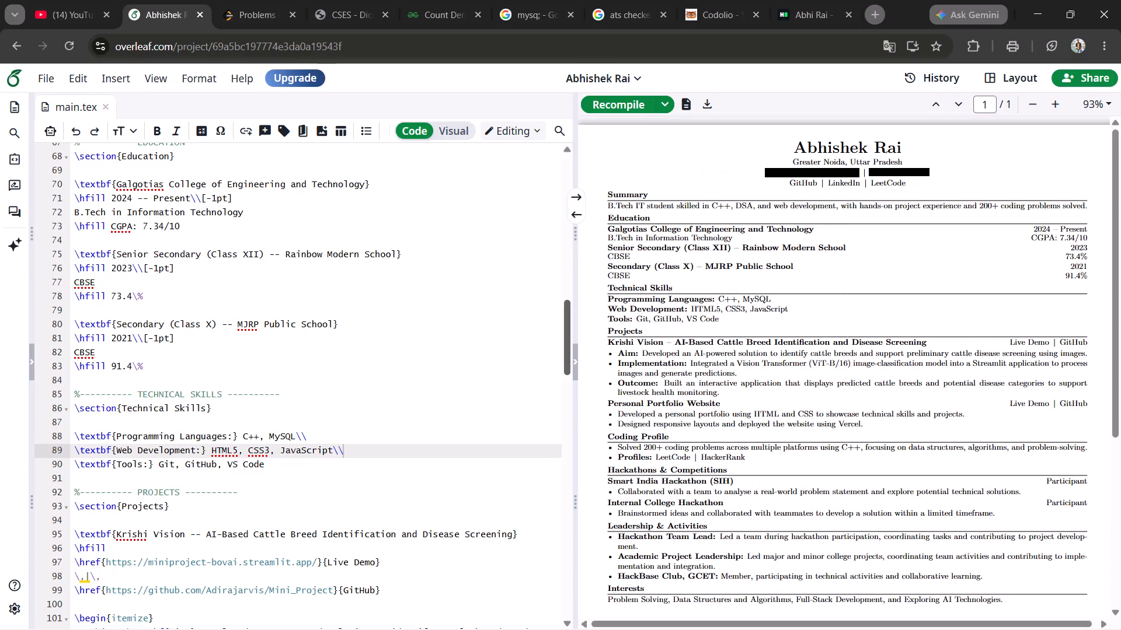
scroll(396, 355, "up", 3)
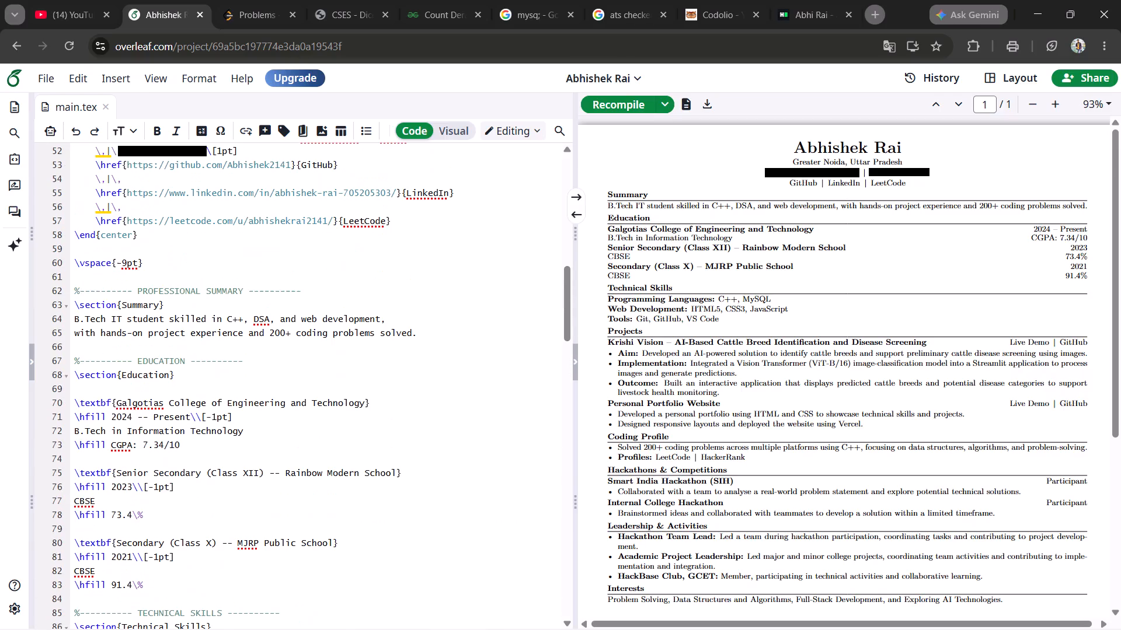
scroll(396, 355, "up", 3)
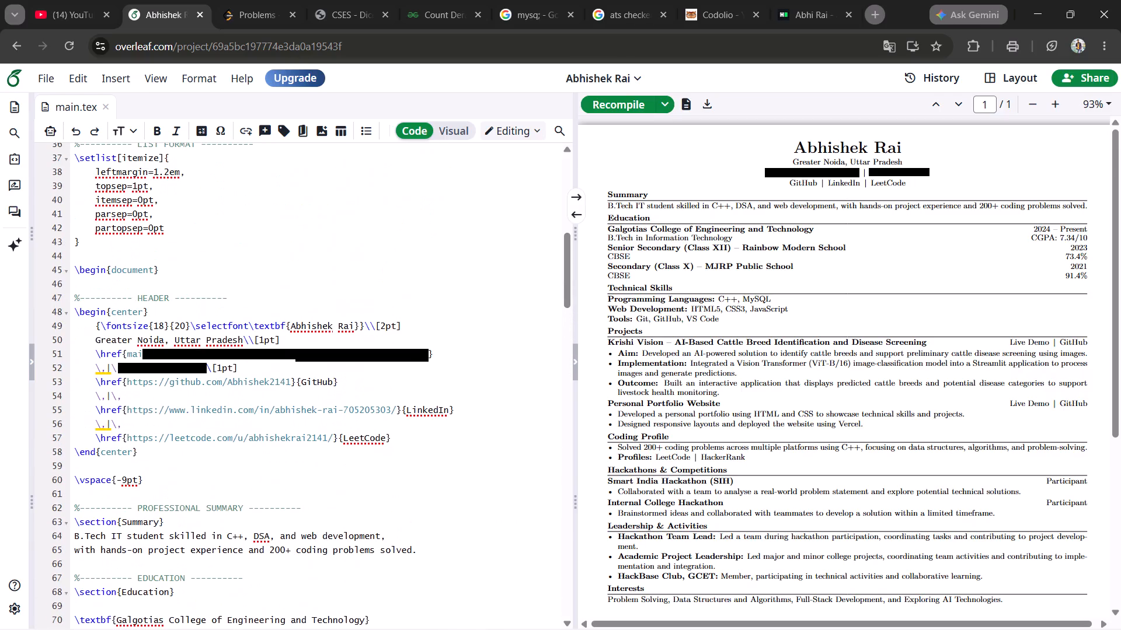
scroll(360, 352, "up", 8)
scroll(360, 352, "down", 1)
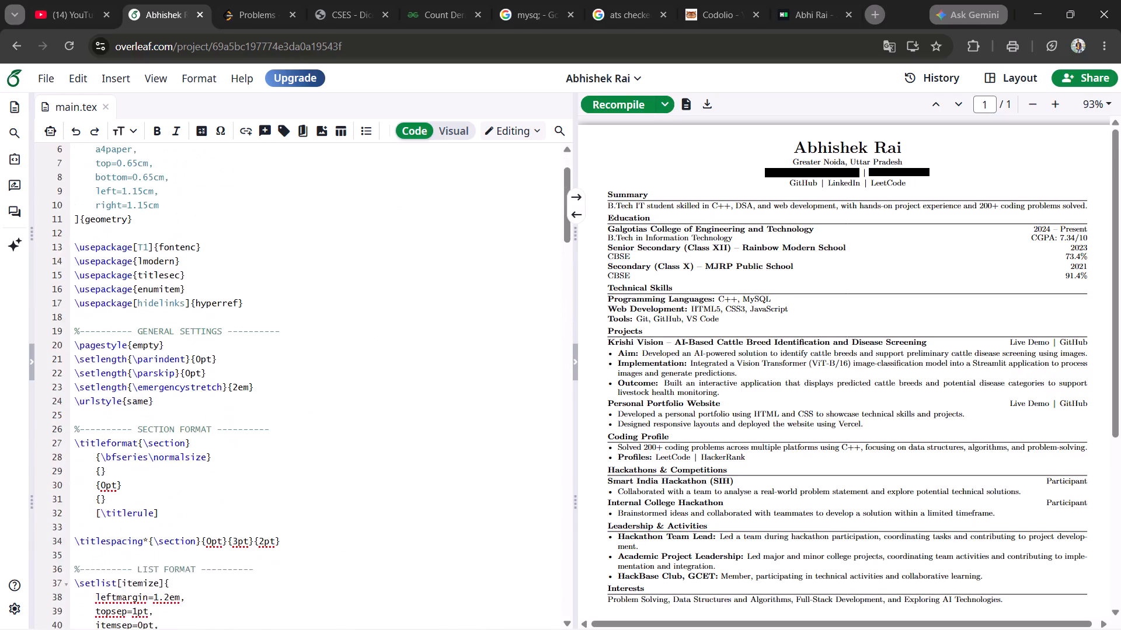
scroll(360, 352, "down", 2)
scroll(360, 352, "up", 1)
scroll(360, 352, "down", 2)
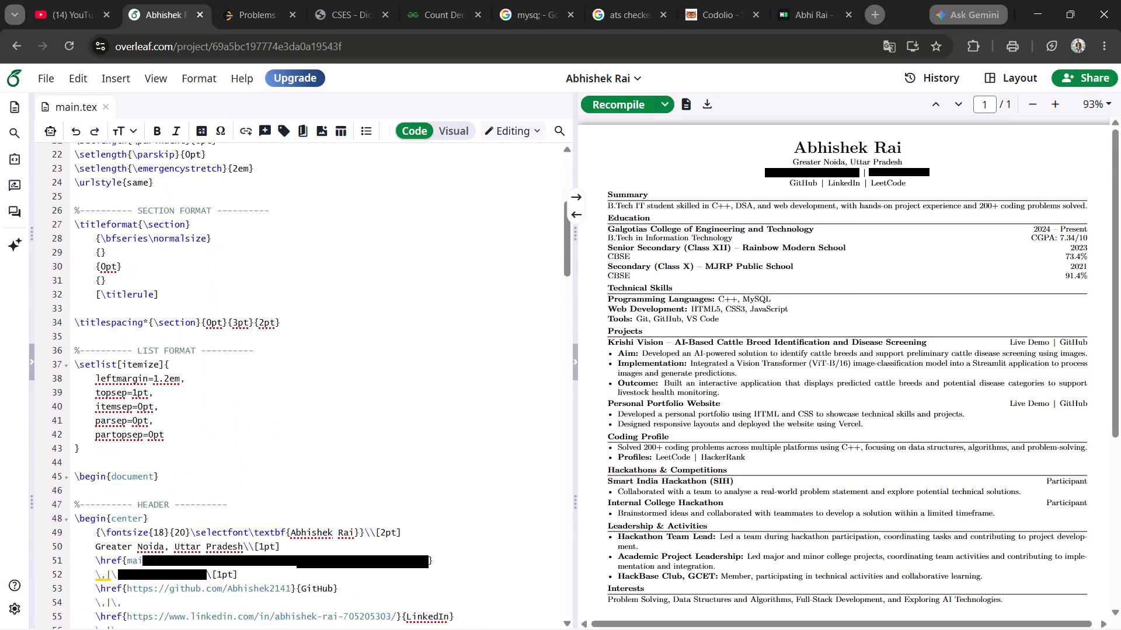
scroll(360, 352, "down", 6)
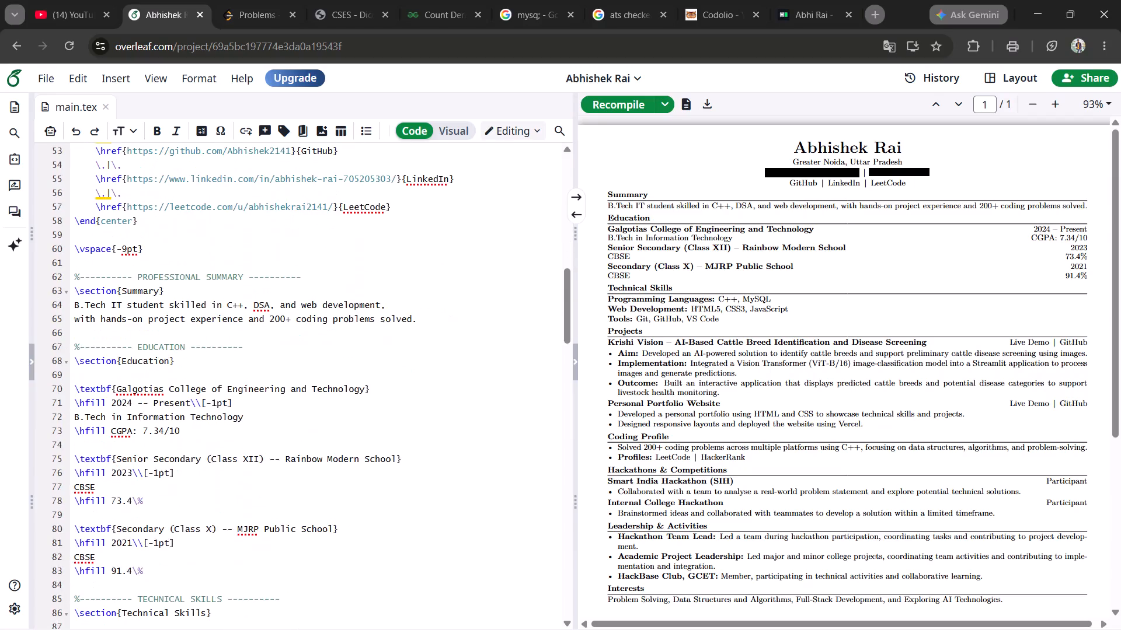
scroll(358, 352, "down", 1)
left_click(396, 383)
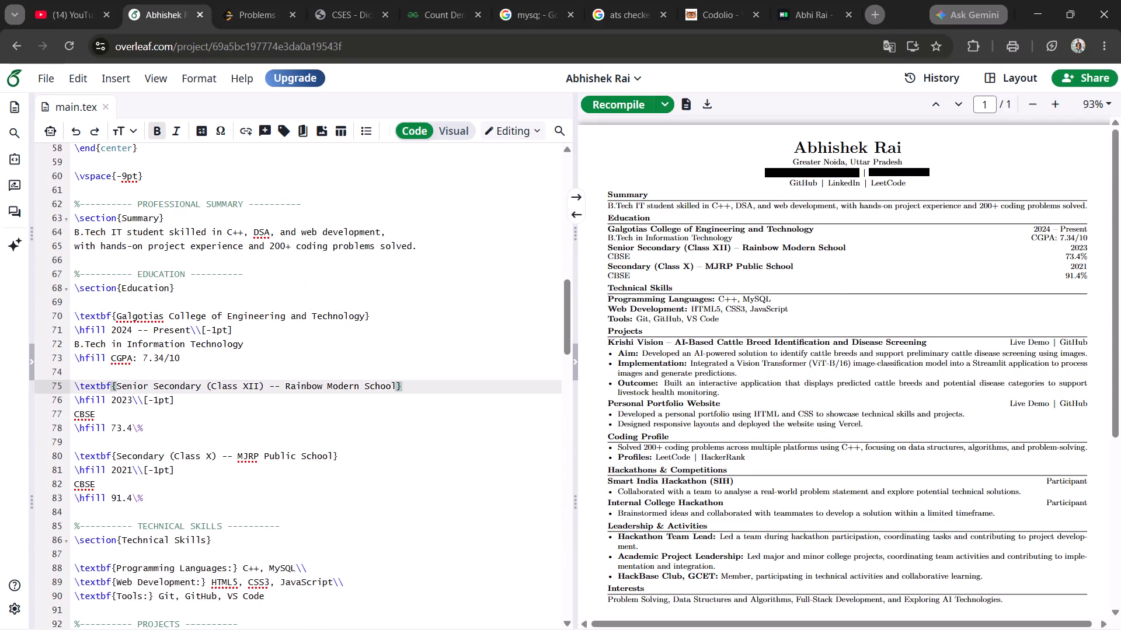
key("comma")
type("Ghazipur")
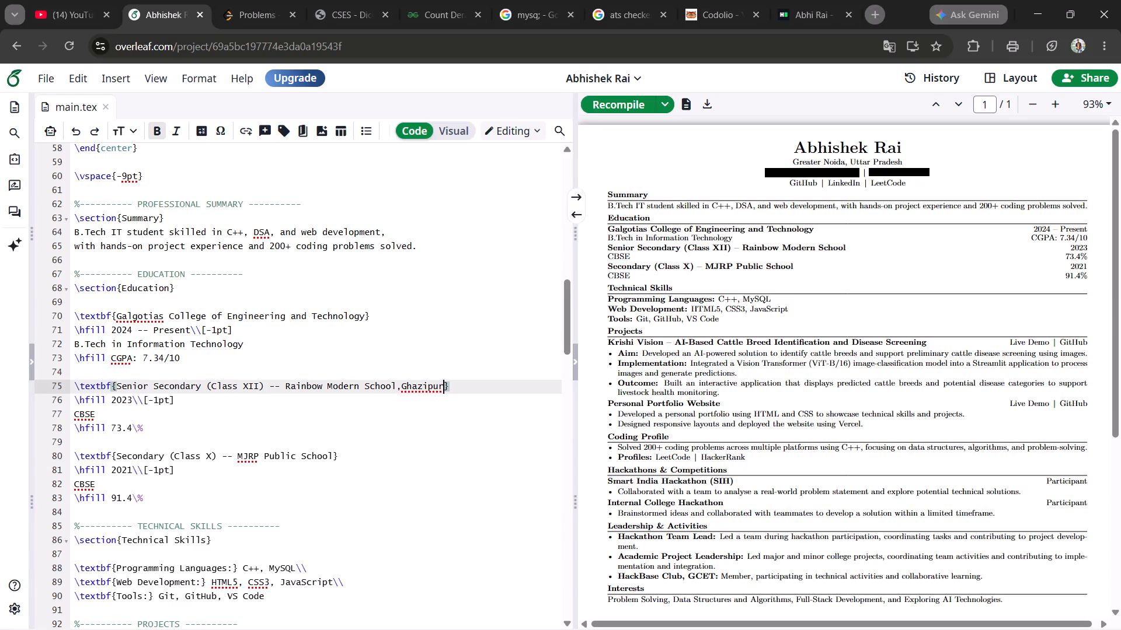
left_click(334, 456)
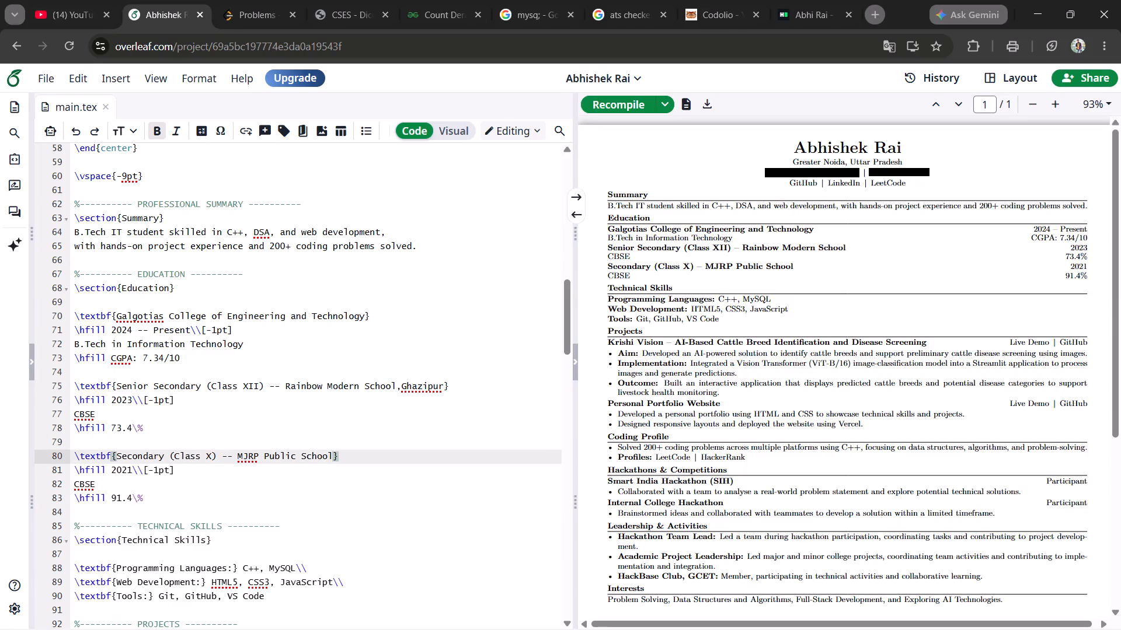
key("comma")
type("Ghazipur")
left_click(615, 106)
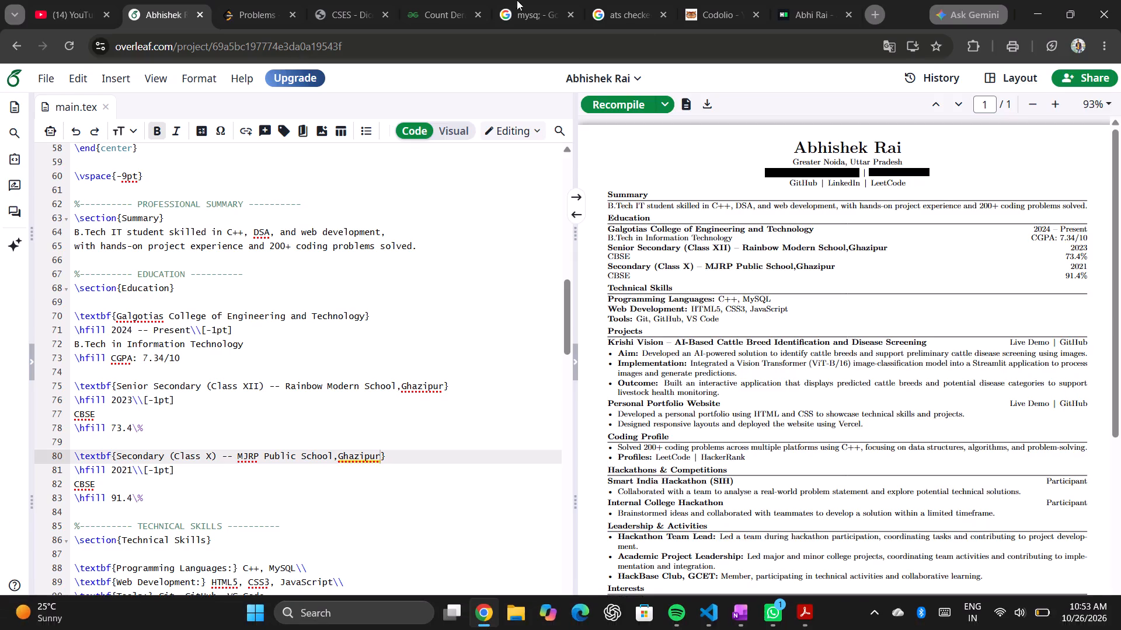
scroll(726, 327, "down", 2)
scroll(711, 321, "up", 2)
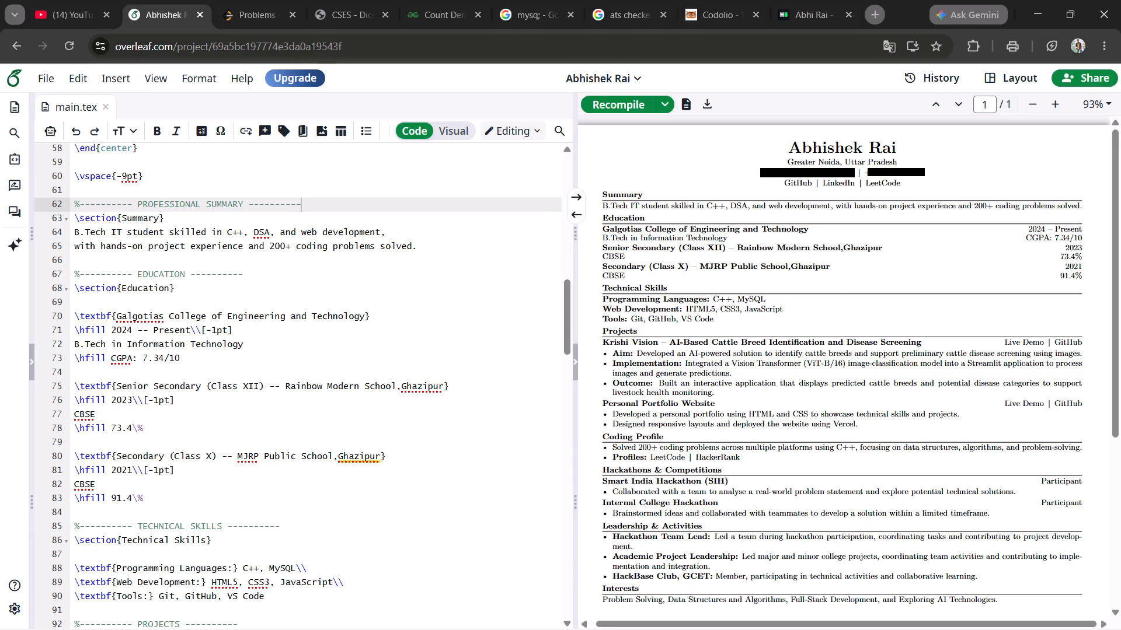
scroll(318, 292, "down", 1)
scroll(318, 292, "up", 9)
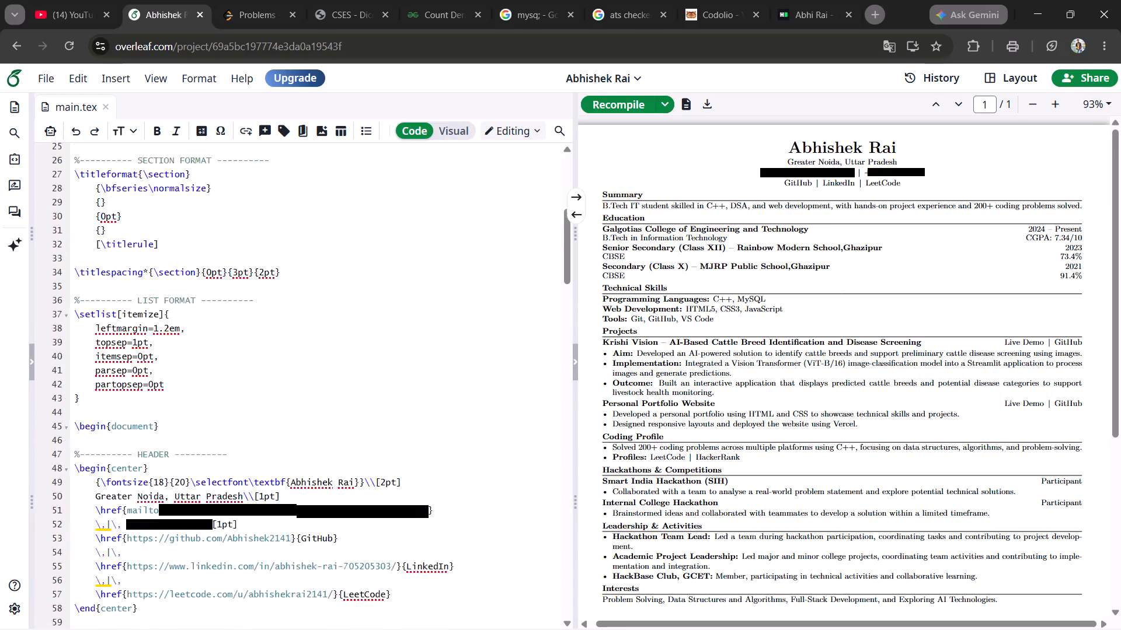
scroll(308, 290, "up", 10)
scroll(308, 290, "down", 3)
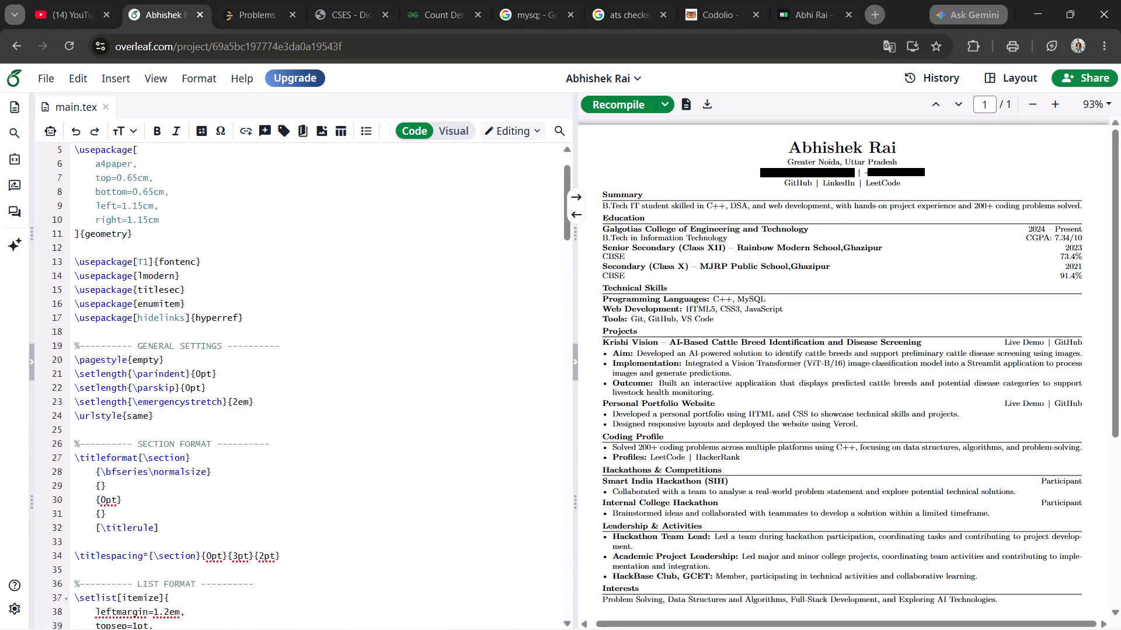
scroll(308, 290, "down", 17)
scroll(308, 290, "down", 13)
scroll(320, 266, "up", 6)
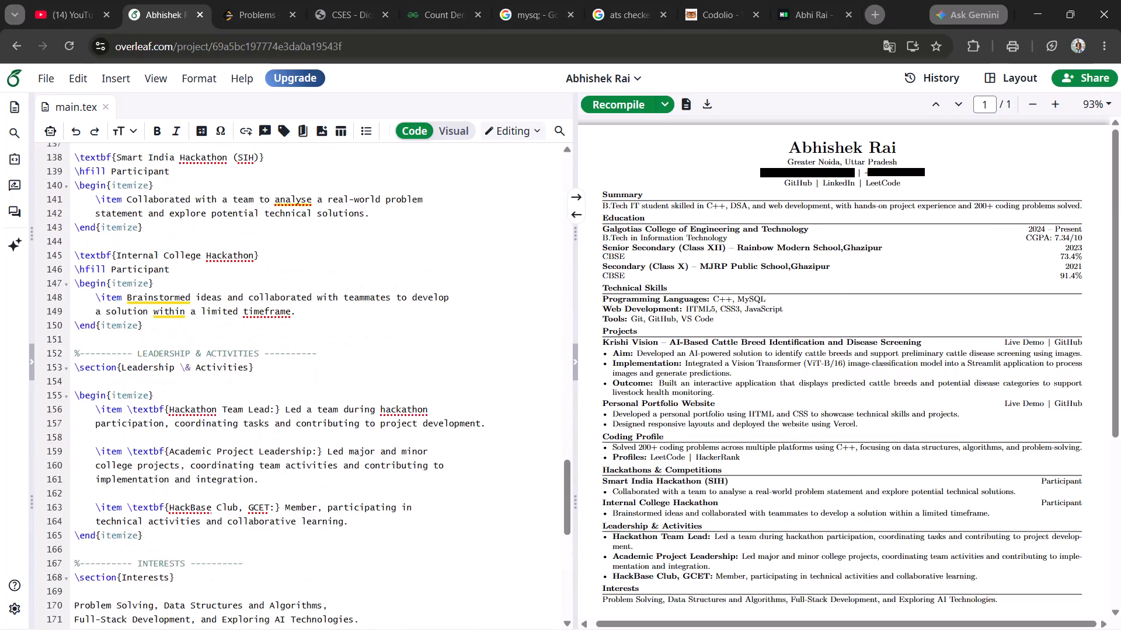
scroll(320, 266, "up", 18)
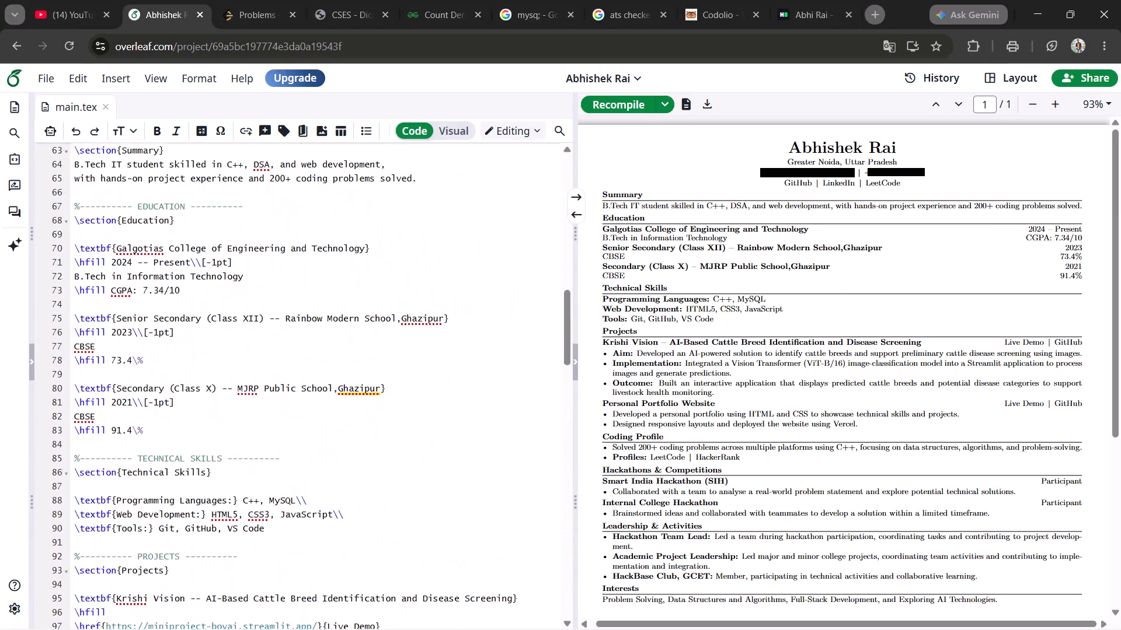
scroll(320, 266, "up", 14)
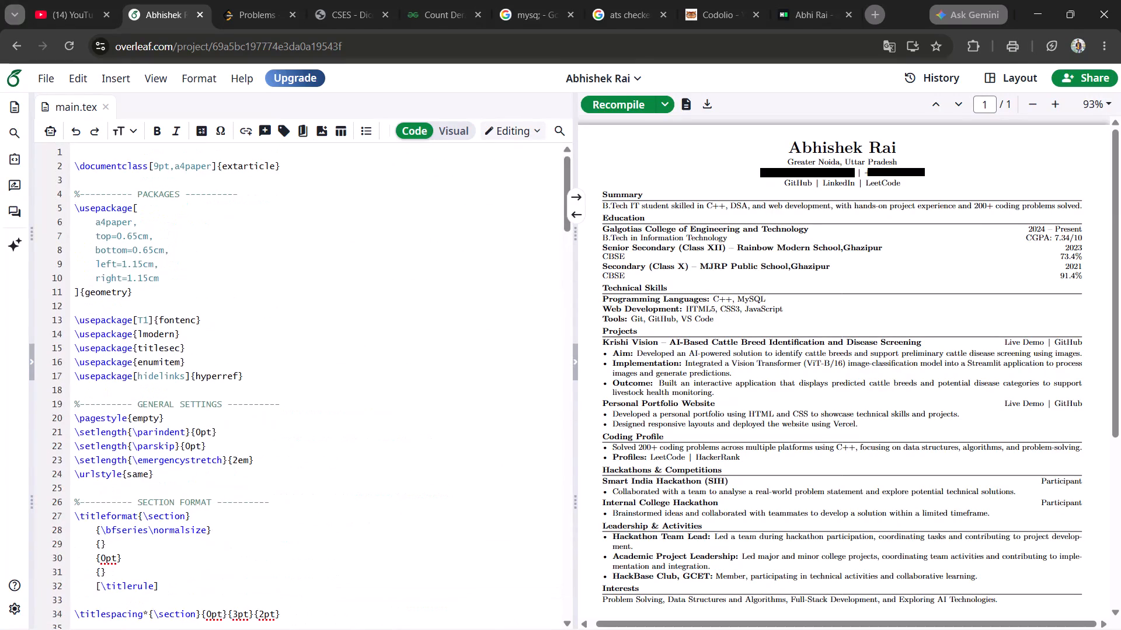
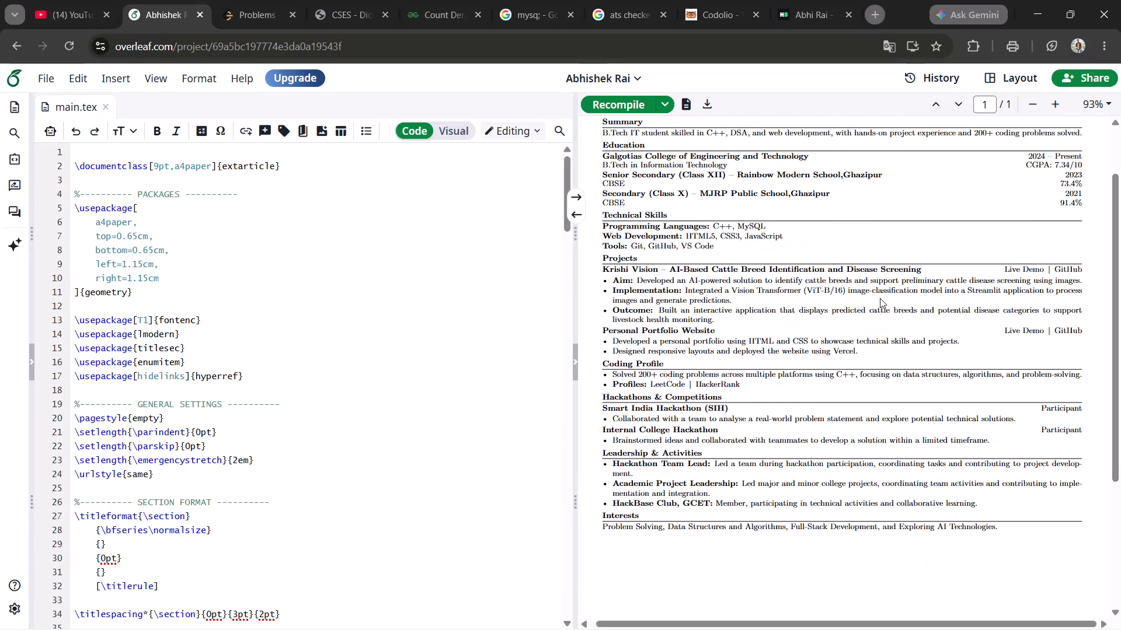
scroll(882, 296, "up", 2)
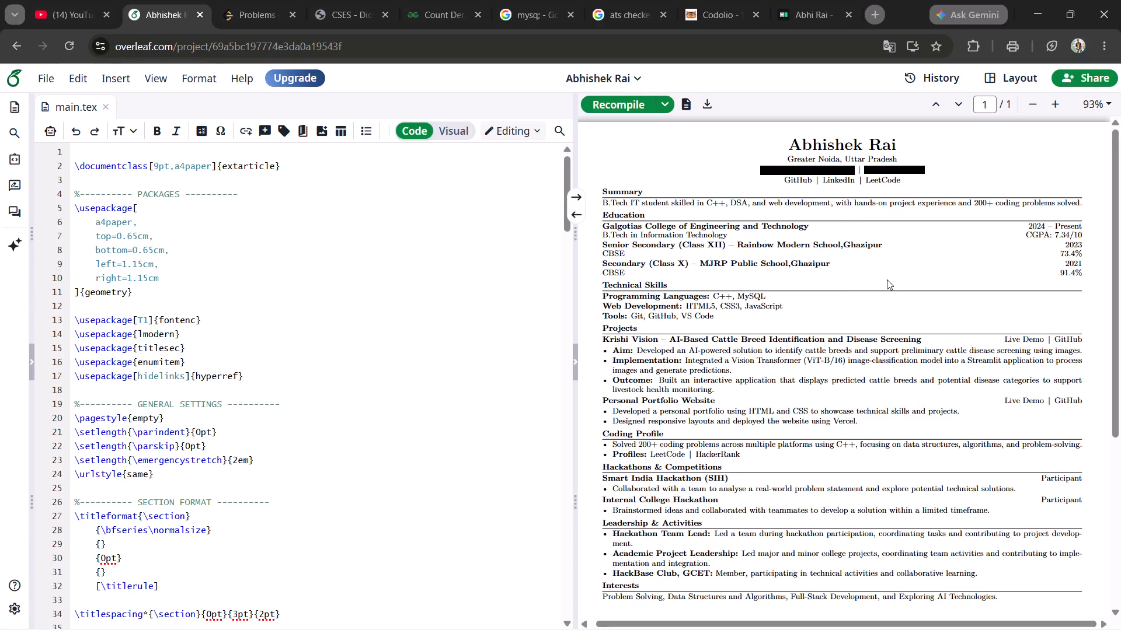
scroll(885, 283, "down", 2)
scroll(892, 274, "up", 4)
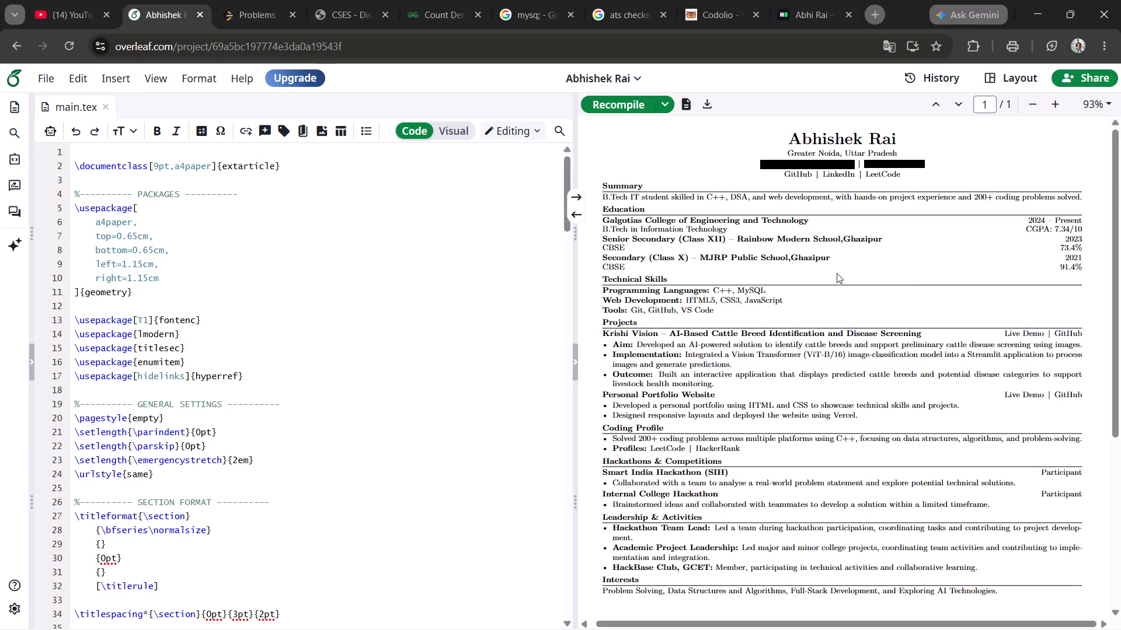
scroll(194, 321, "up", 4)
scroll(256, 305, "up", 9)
Delete "(Class XII)" from the Senior Secondary heading in the Education section of main.tex.
scroll(181, 268, "down", 3)
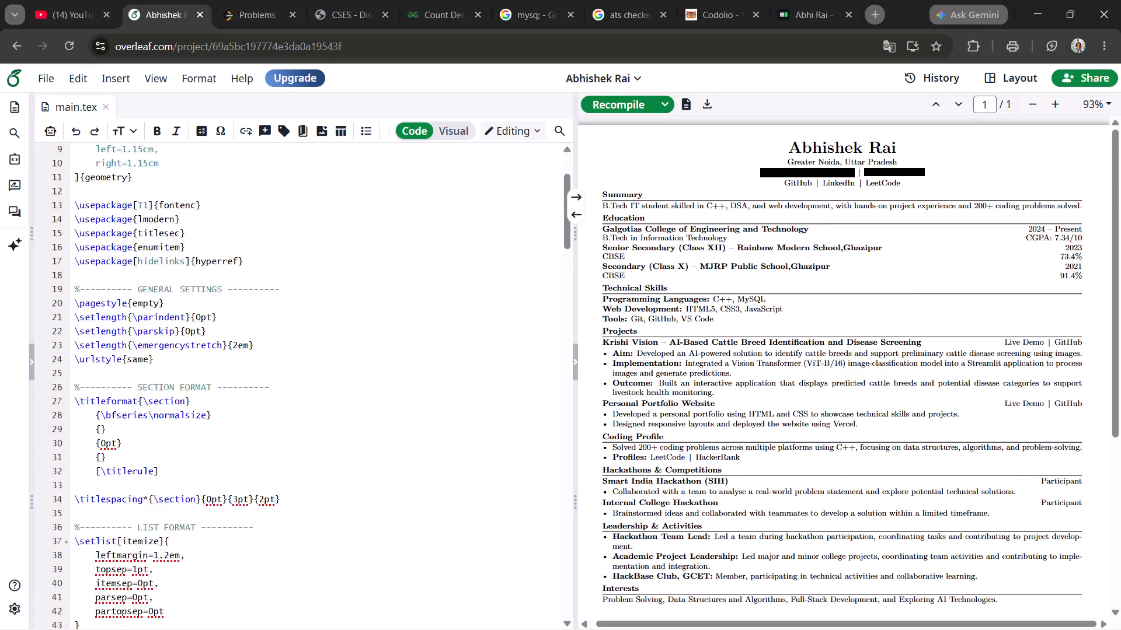
scroll(192, 267, "down", 8)
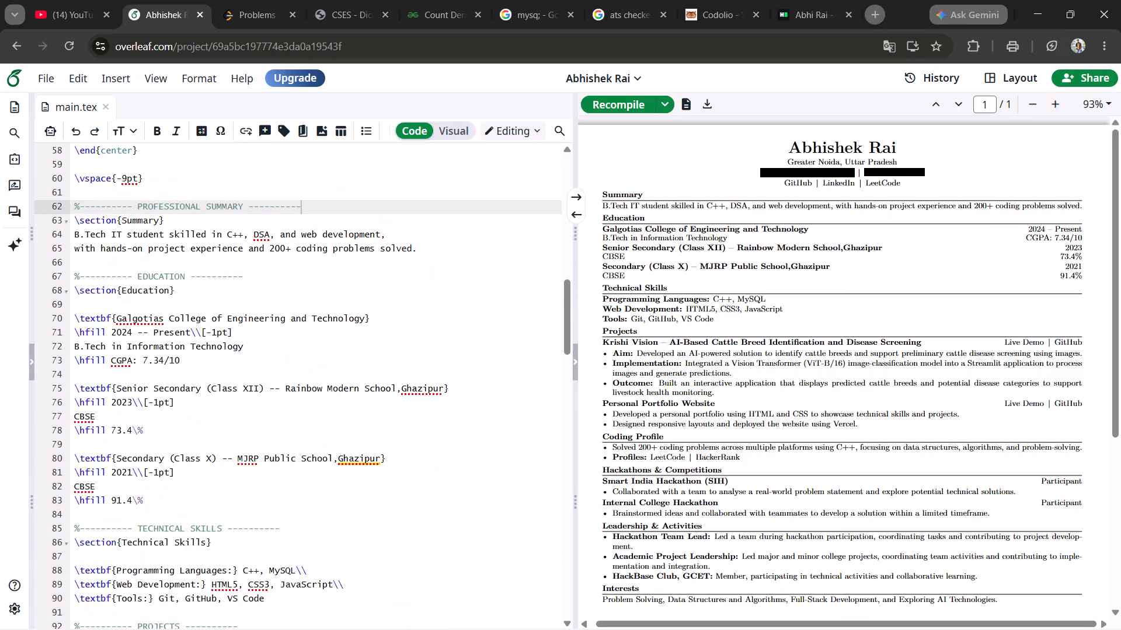
left_click(265, 381)
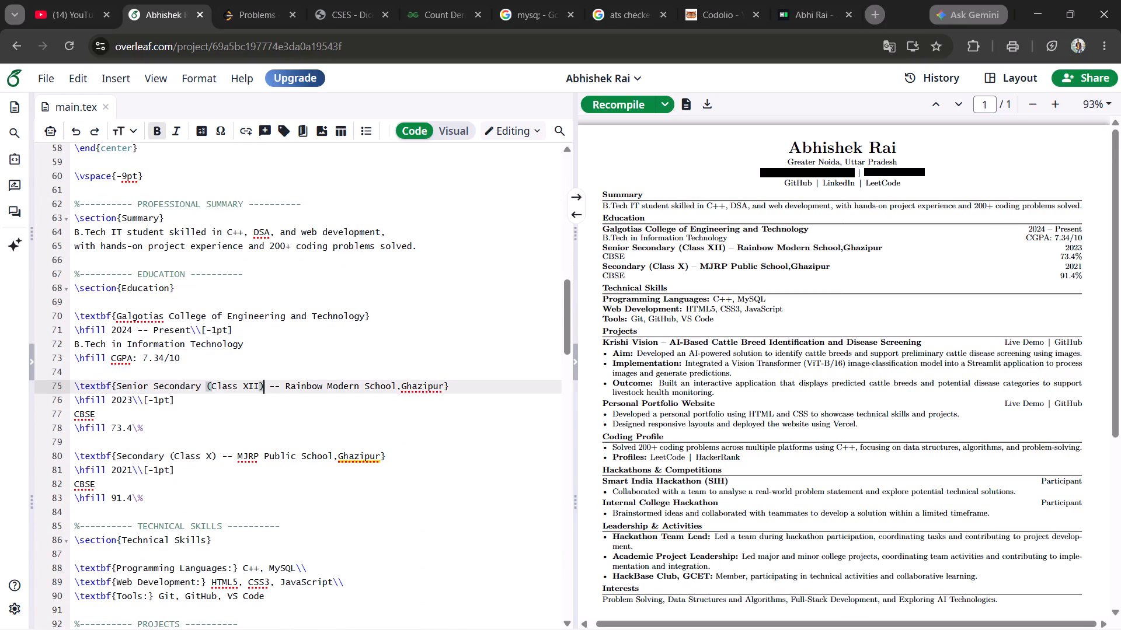
key("BackSpace")
key("BackSpace")
key("BackSpace")
key("BackSpace")
key("BackSpace")
key("BackSpace")
key("BackSpace")
key("BackSpace")
key("BackSpace")
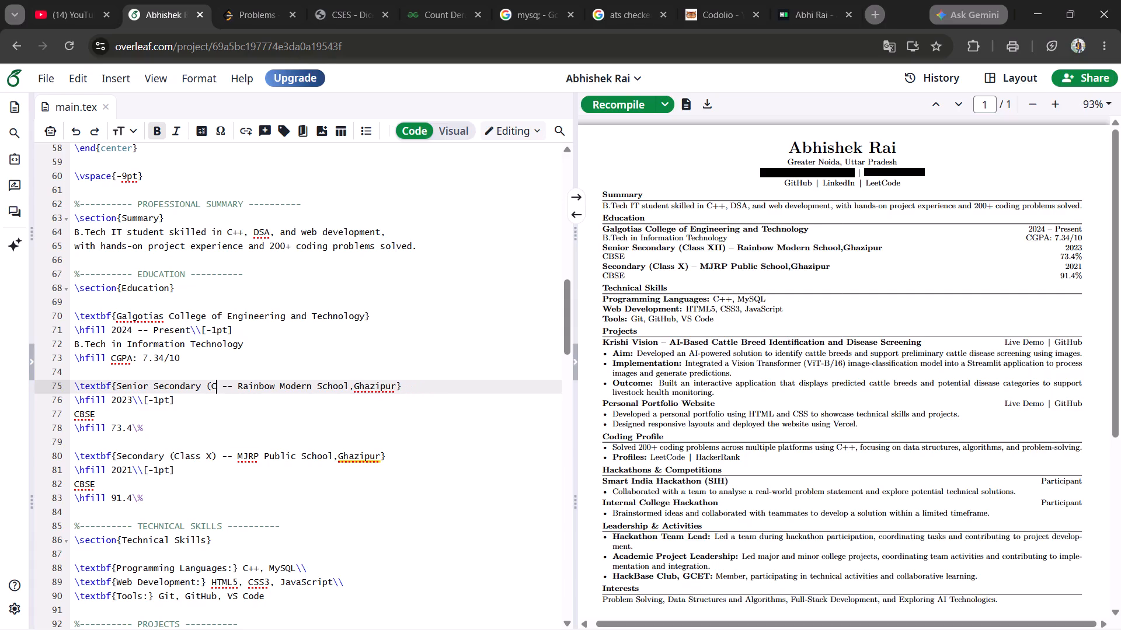
key("BackSpace")
key("BackSpace")
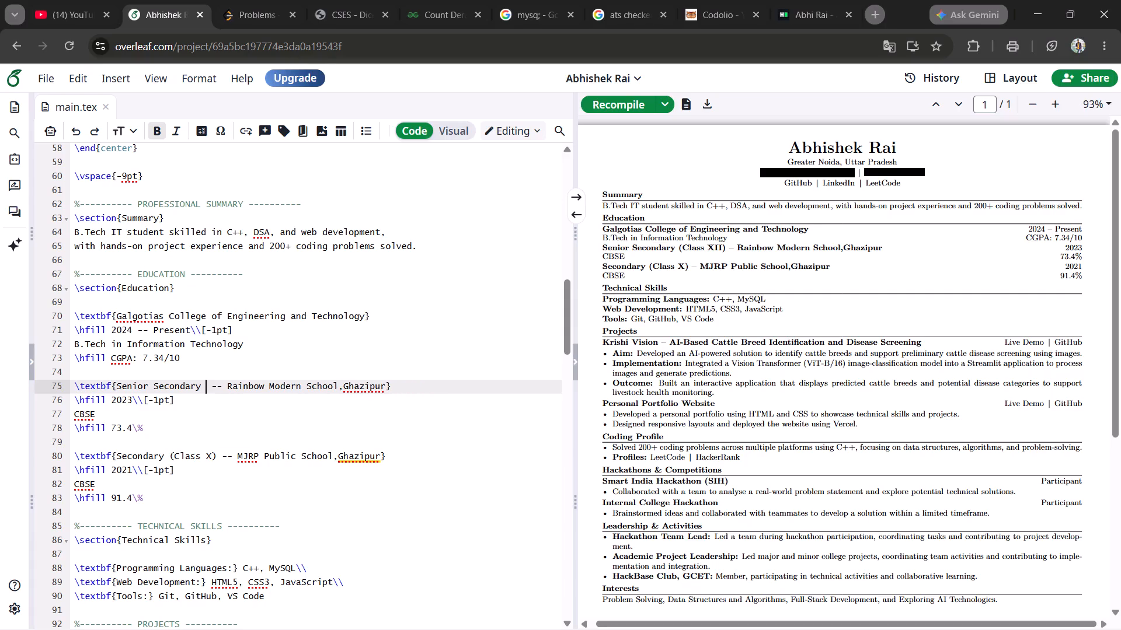
Delete "(Class X)" from the Secondary heading for MJRP Public School in the Education section.
left_click(219, 457)
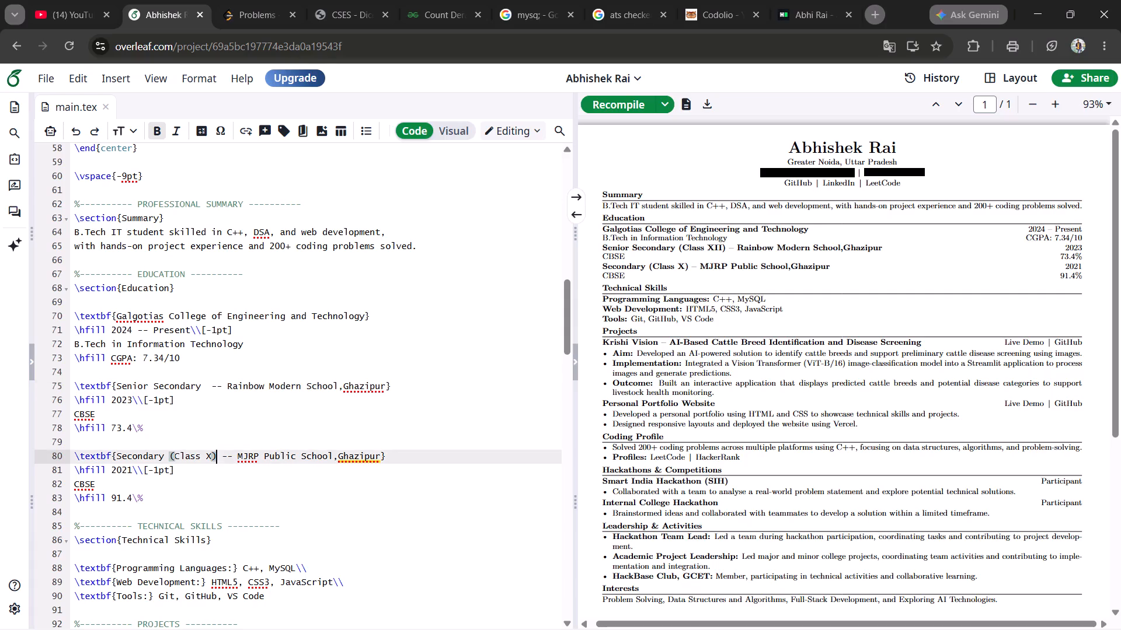
key("BackSpace")
key("BackSpace")
key("BackSpace")
key("BackSpace")
key("BackSpace")
key("BackSpace")
key("BackSpace")
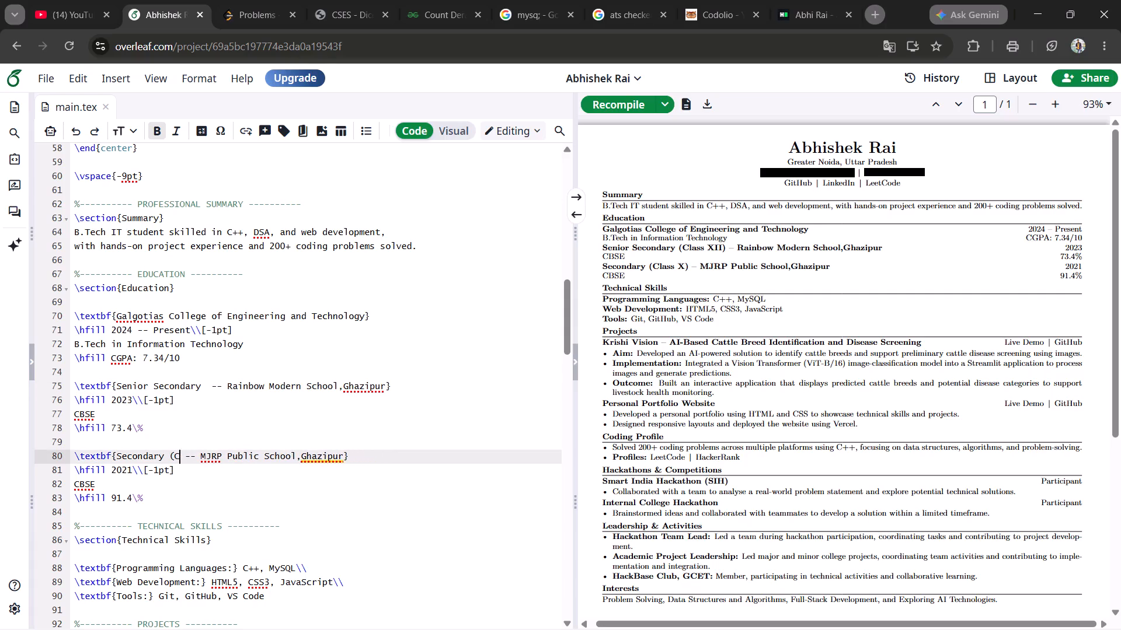
key("BackSpace")
key("BackSpace")
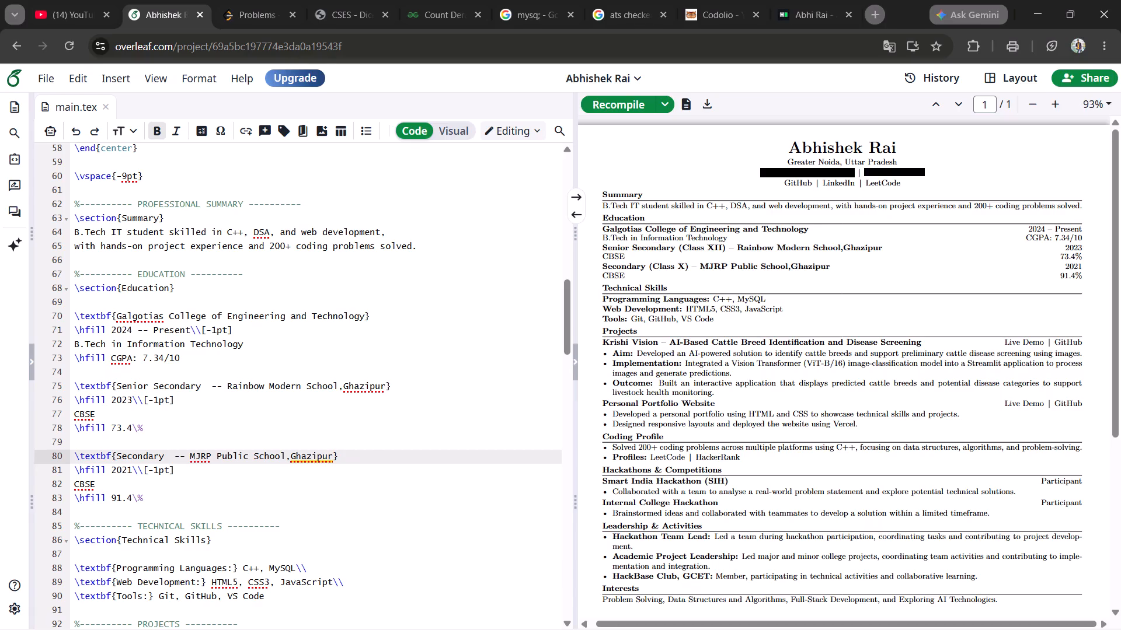
Recompile the résumé PDF with the shortened Education headings.
scroll(354, 376, "down", 1)
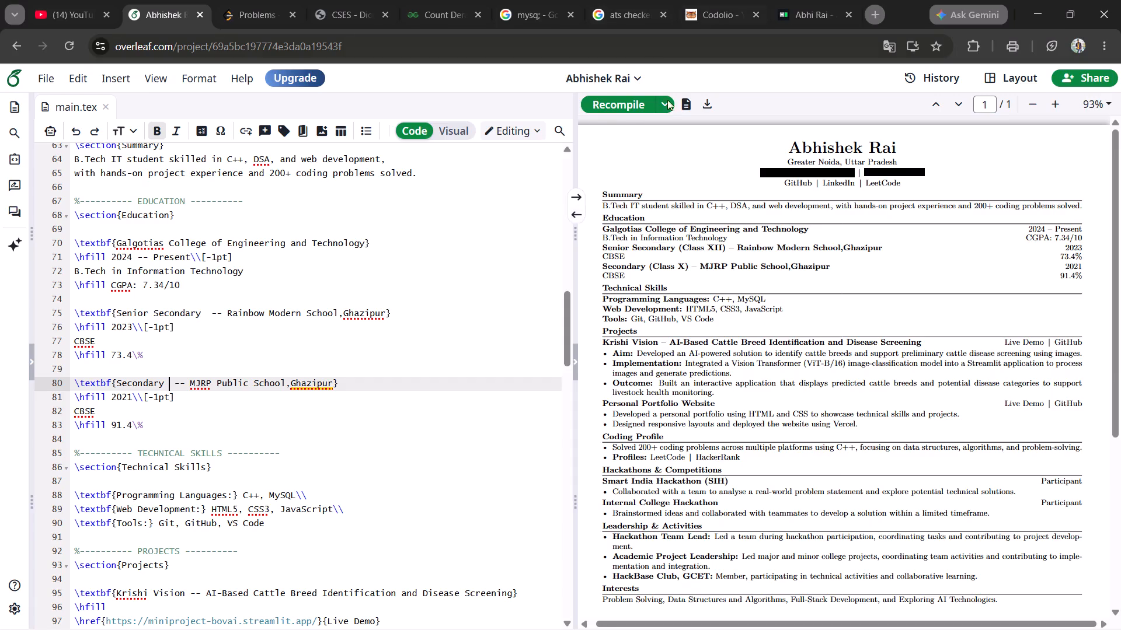
left_click(612, 101)
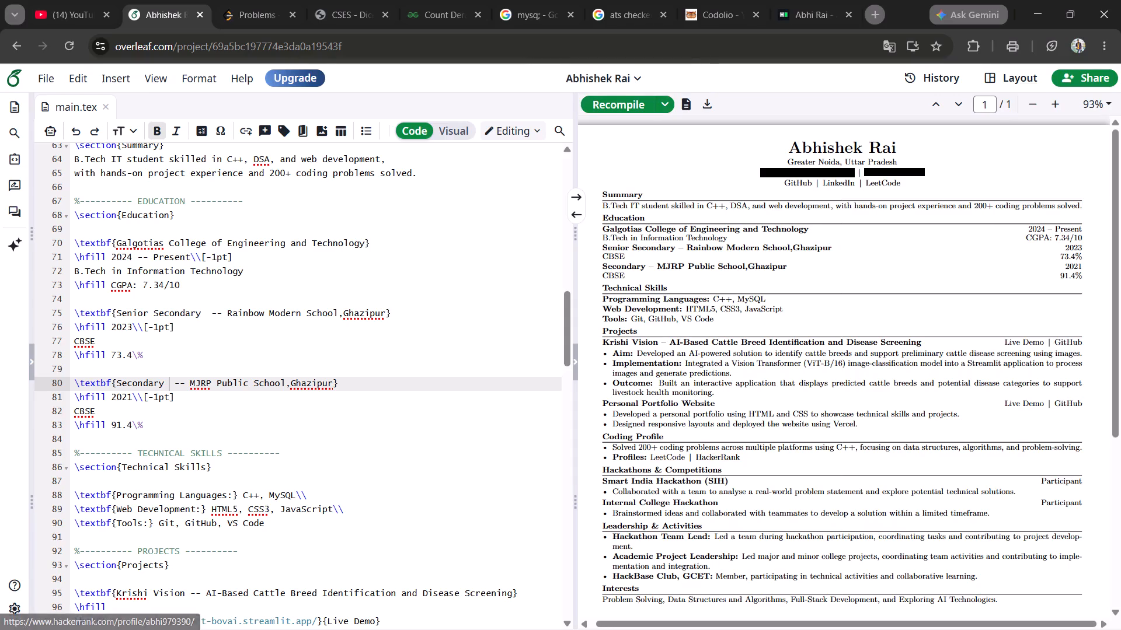
scroll(388, 357, "down", 1)
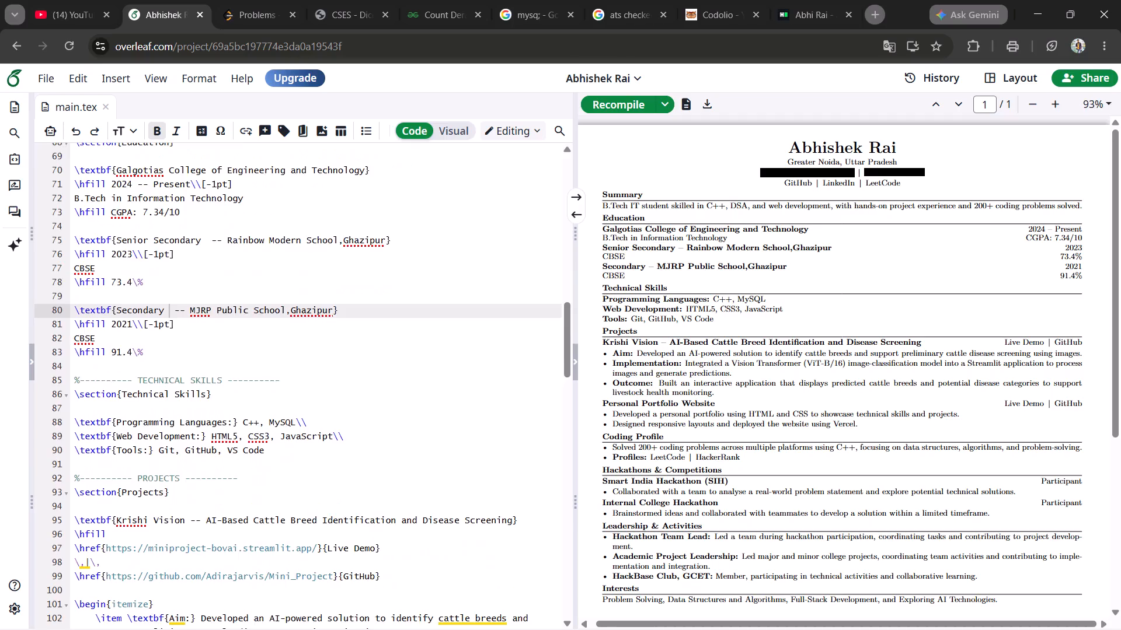
scroll(390, 357, "down", 1)
key("ctrl+a")
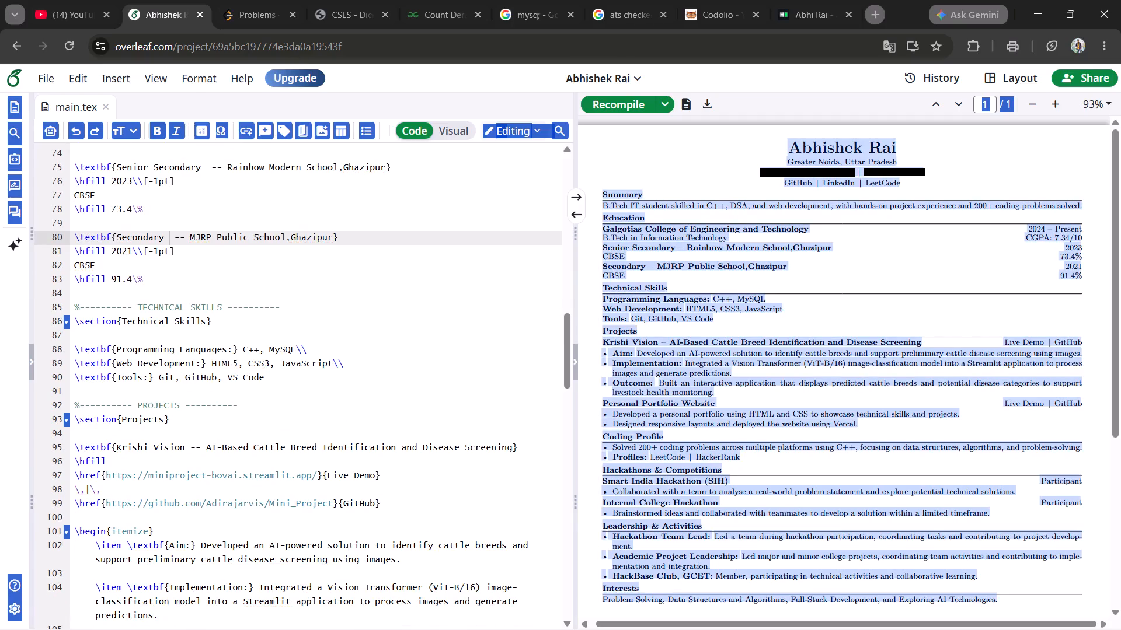
left_click(356, 358)
key("ctrl+a")
double_click(356, 358)
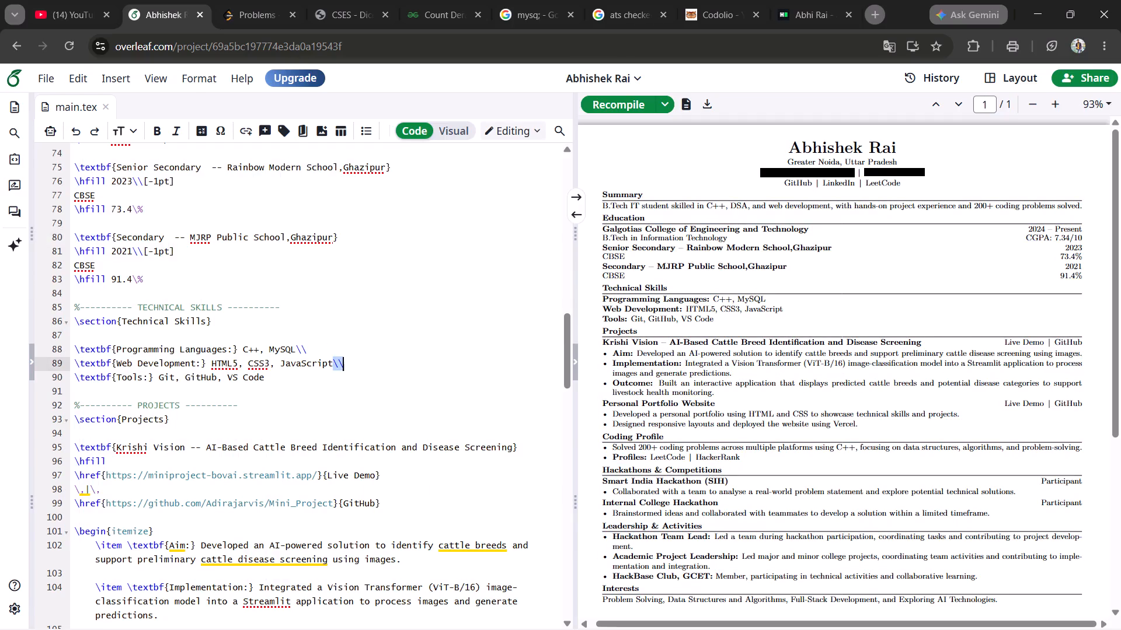
key("ctrl+a")
key("ctrl+c")
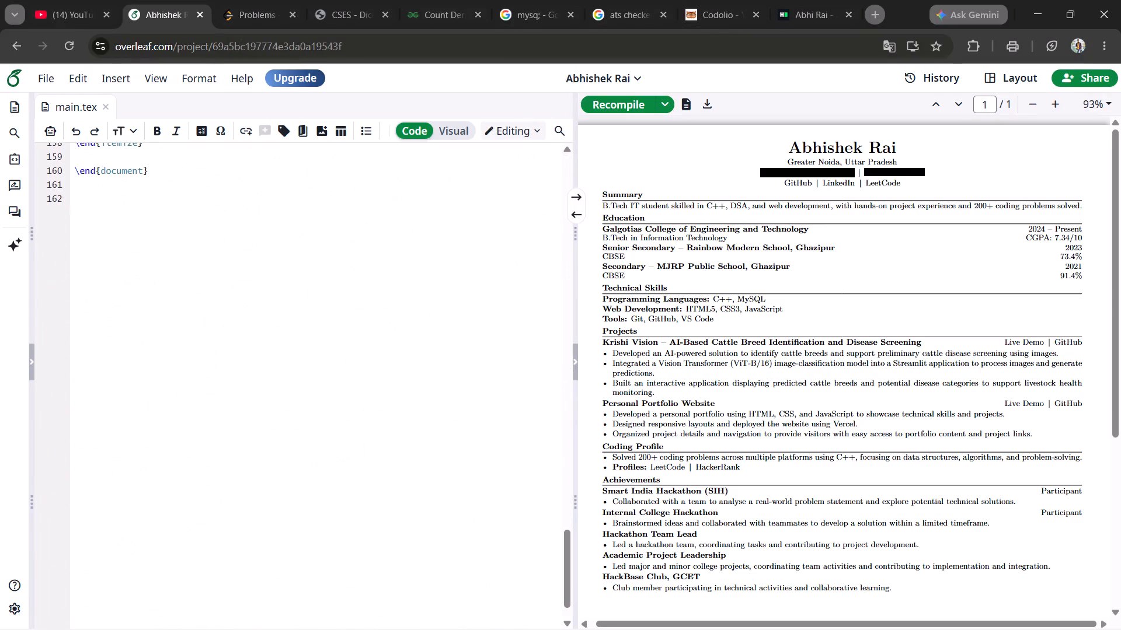
scroll(243, 236, "up", 2)
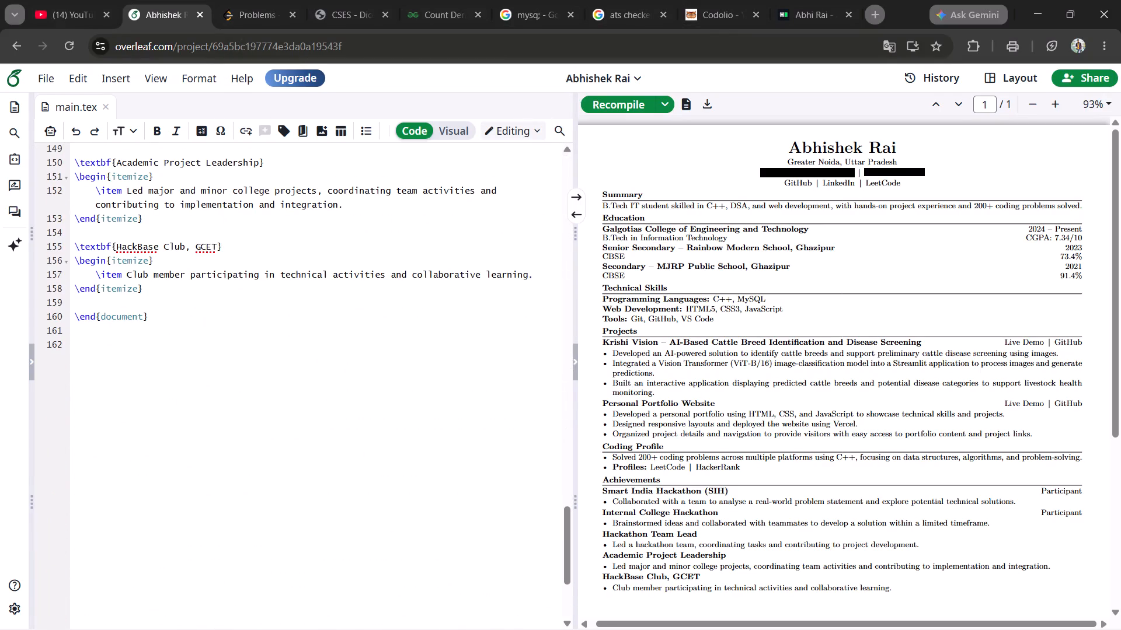
left_click(544, 275)
key("Return")
key("BackSpace")
key("BackSpace")
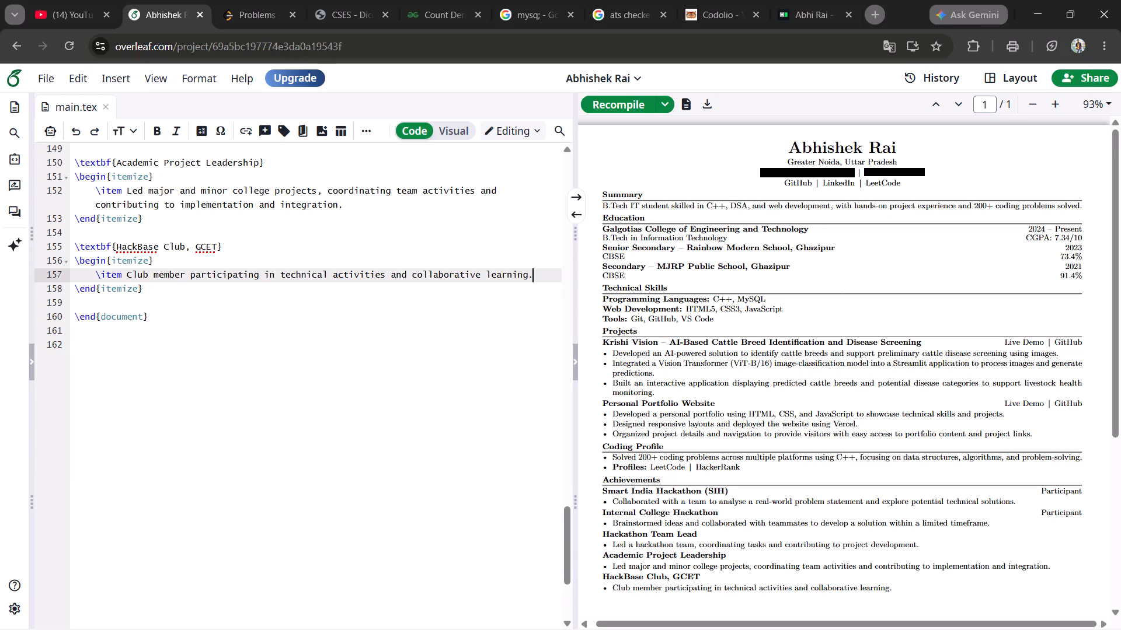
key("Return")
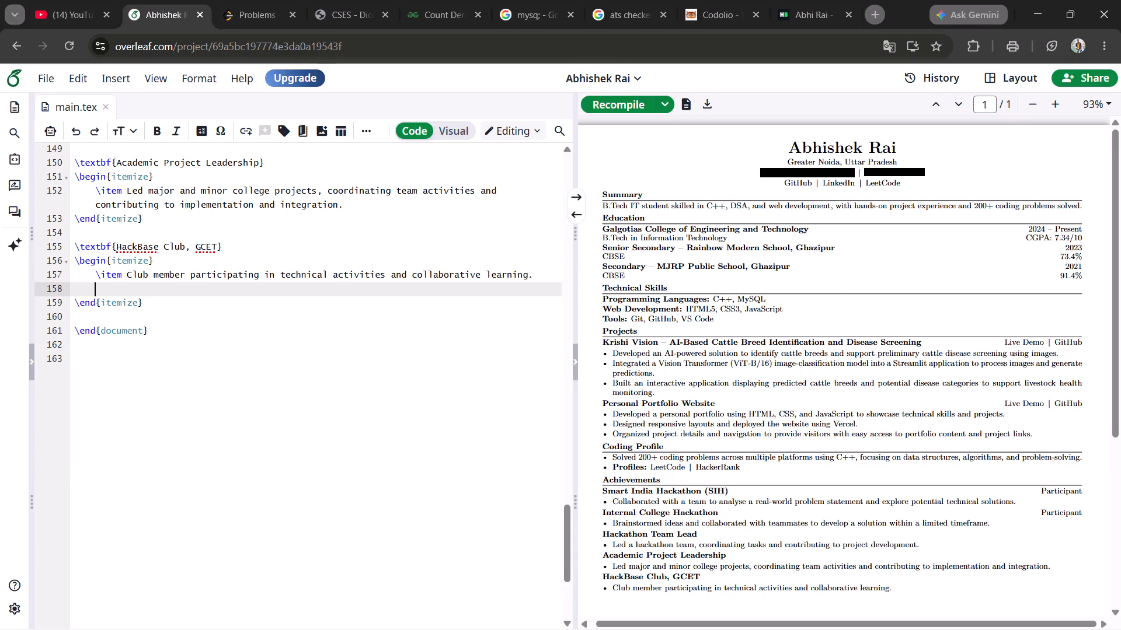
key("BackSpace")
key("ctrl+v")
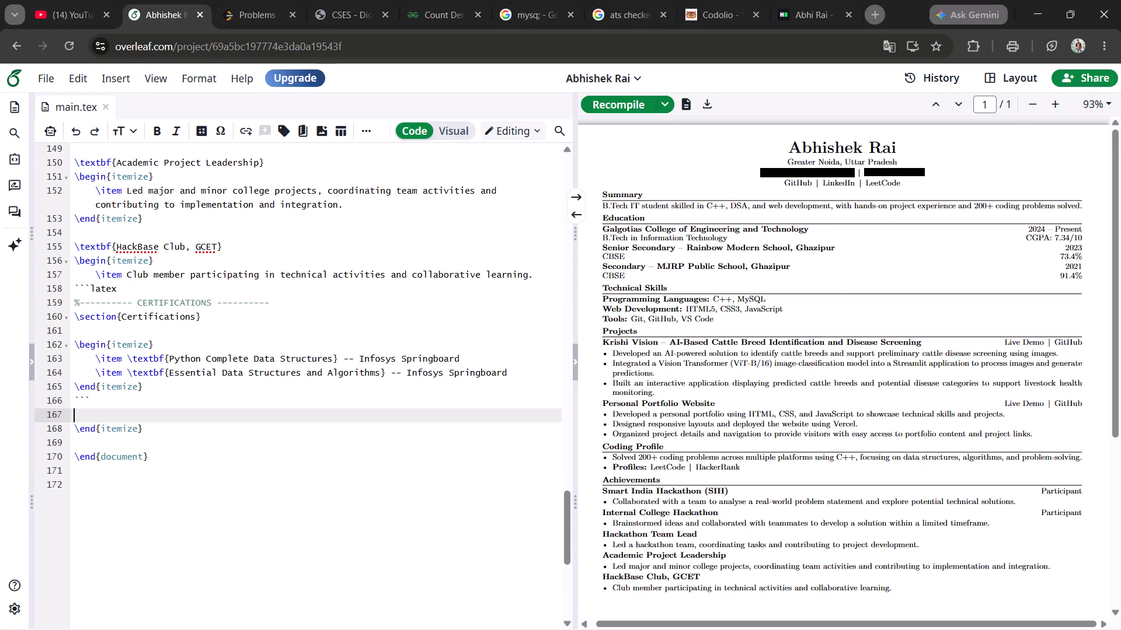
Recompile the résumé PDF and check the pasted Certifications section in the preview.
left_click(607, 108)
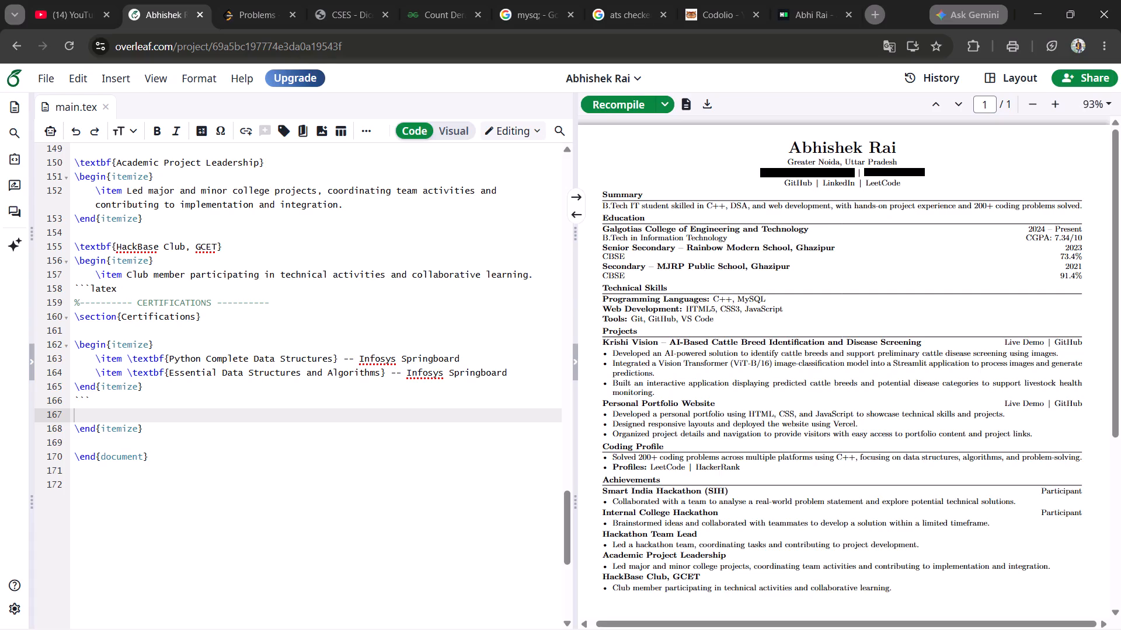
scroll(704, 306, "down", 3)
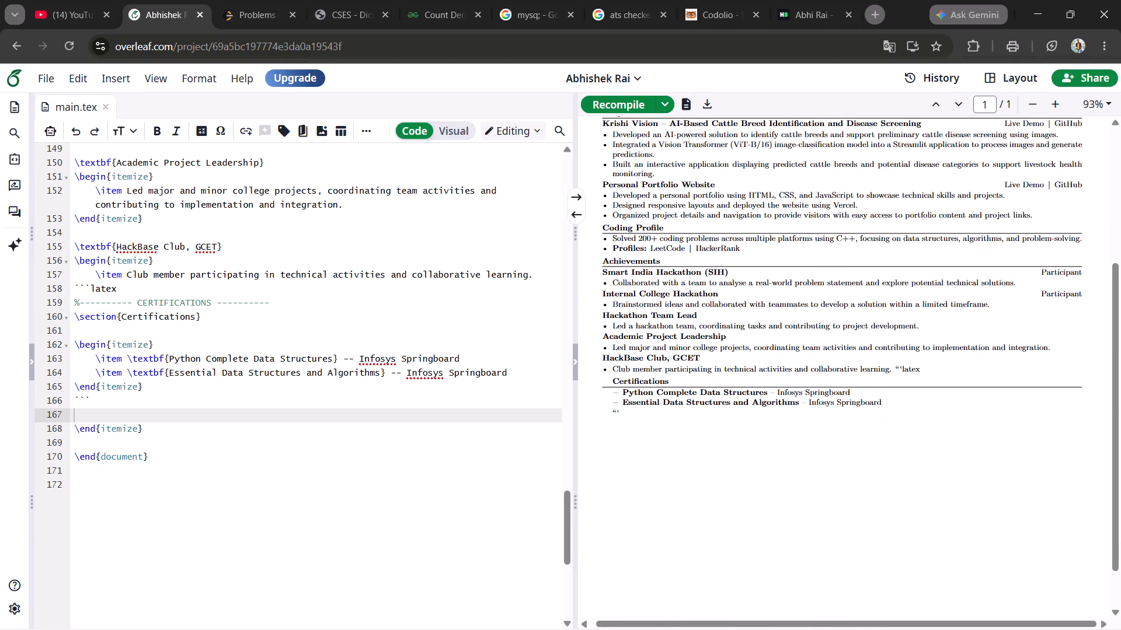
Delete the stray closing code-fence backticks below the Certifications list in main.tex.
left_click(106, 399)
key("BackSpace")
key("BackSpace")
key("BackSpace")
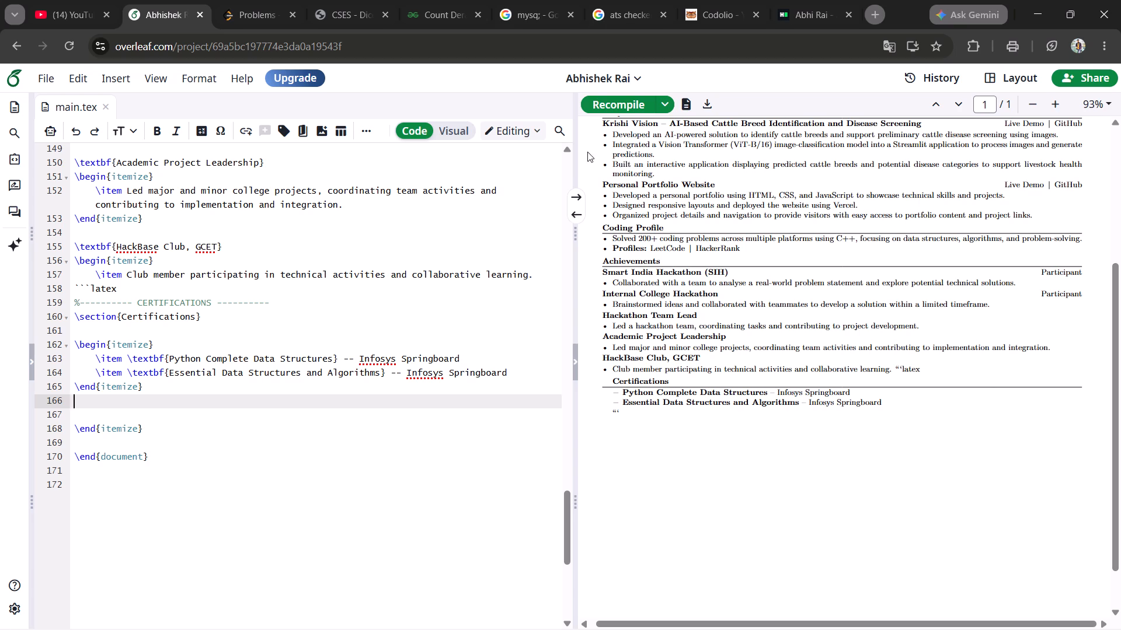
Recompile the résumé PDF and review its sections in the preview.
left_click(624, 104)
scroll(827, 325, "up", 2)
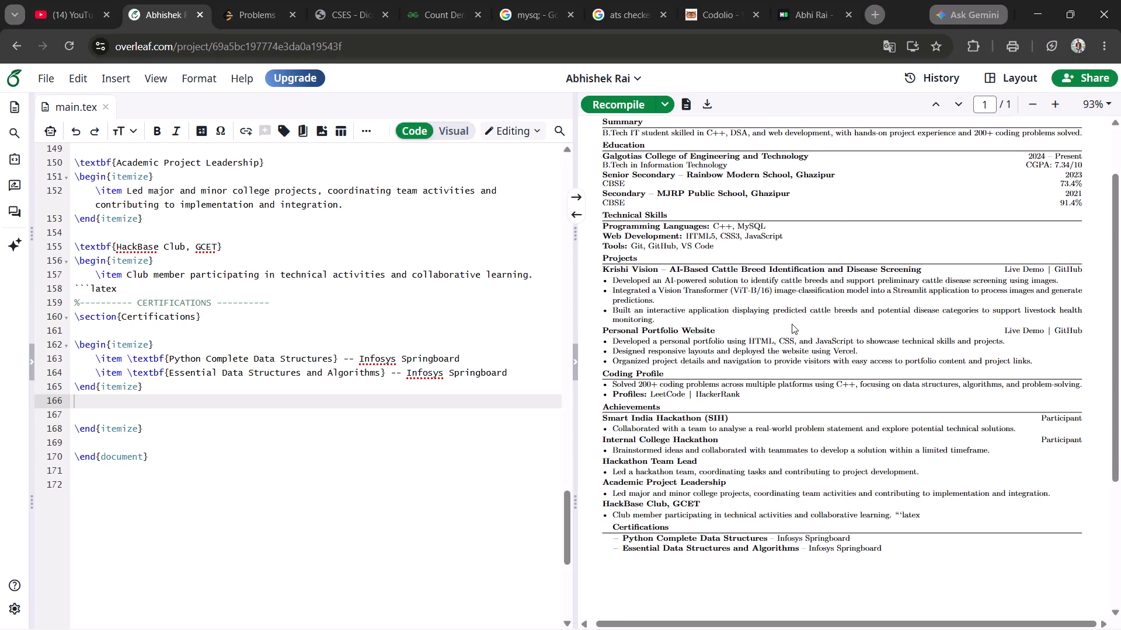
scroll(792, 324, "up", 2)
scroll(791, 324, "down", 1)
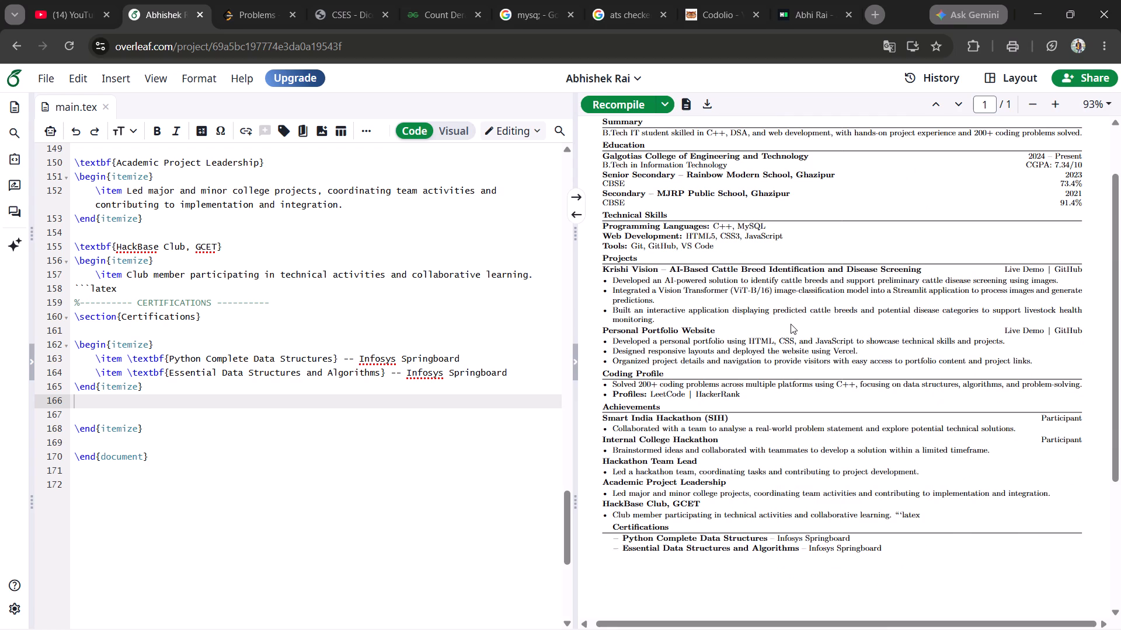
Delete the Hackathon Team Lead and Academic Project Leadership entries from Achievements in main.tex, along with the blank lines above HackBase Club, GCET.
scroll(314, 290, "up", 1)
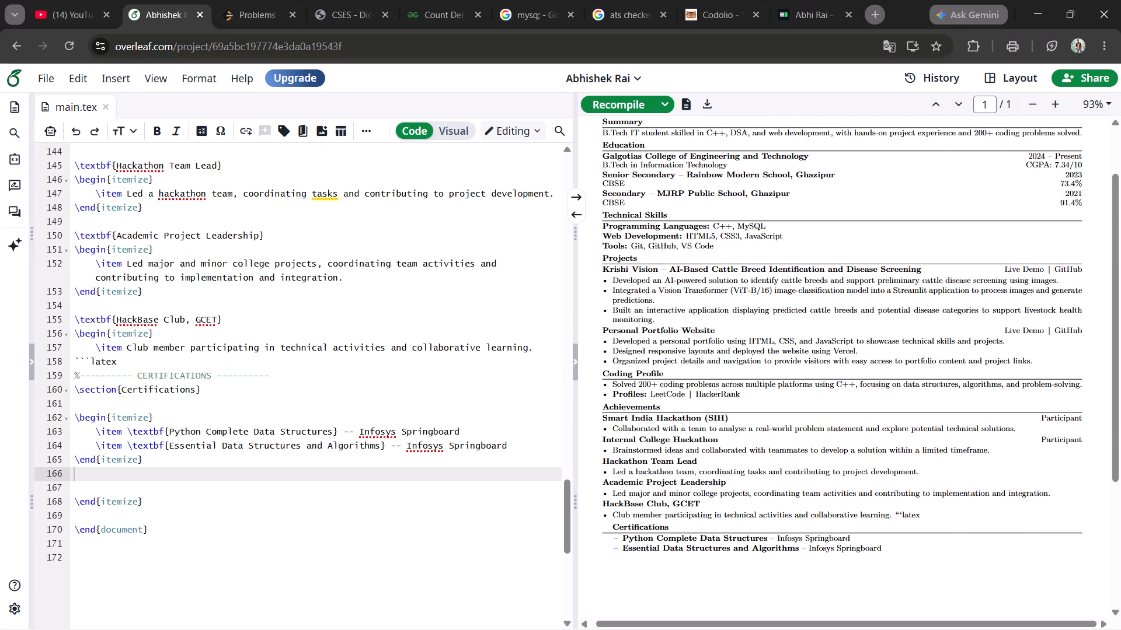
scroll(262, 291, "up", 1)
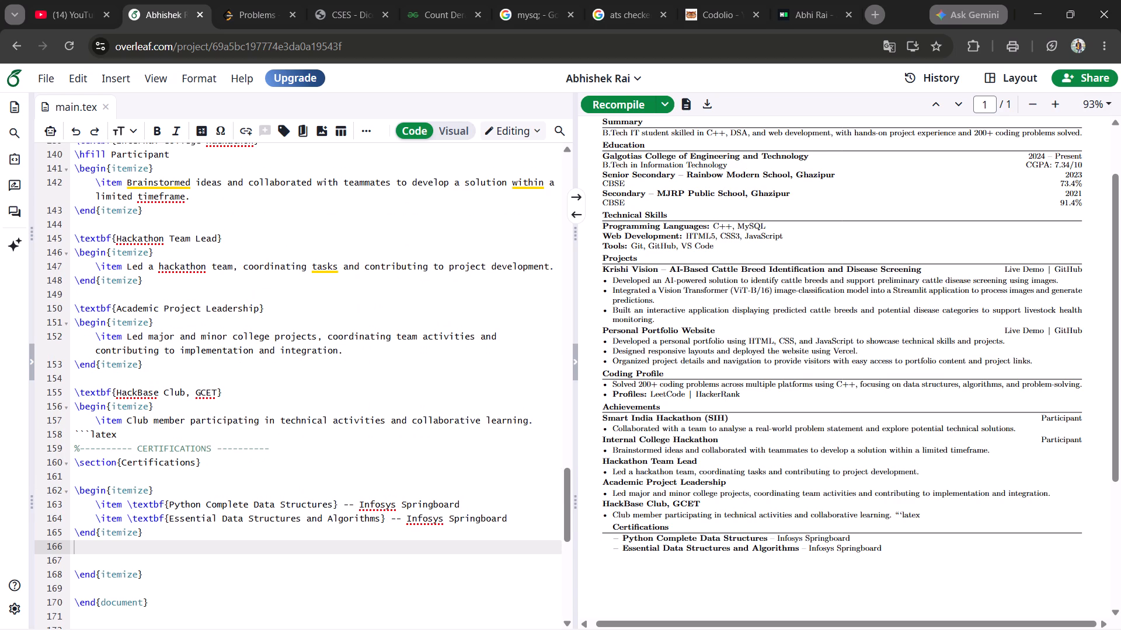
left_click_drag(148, 366, 65, 258)
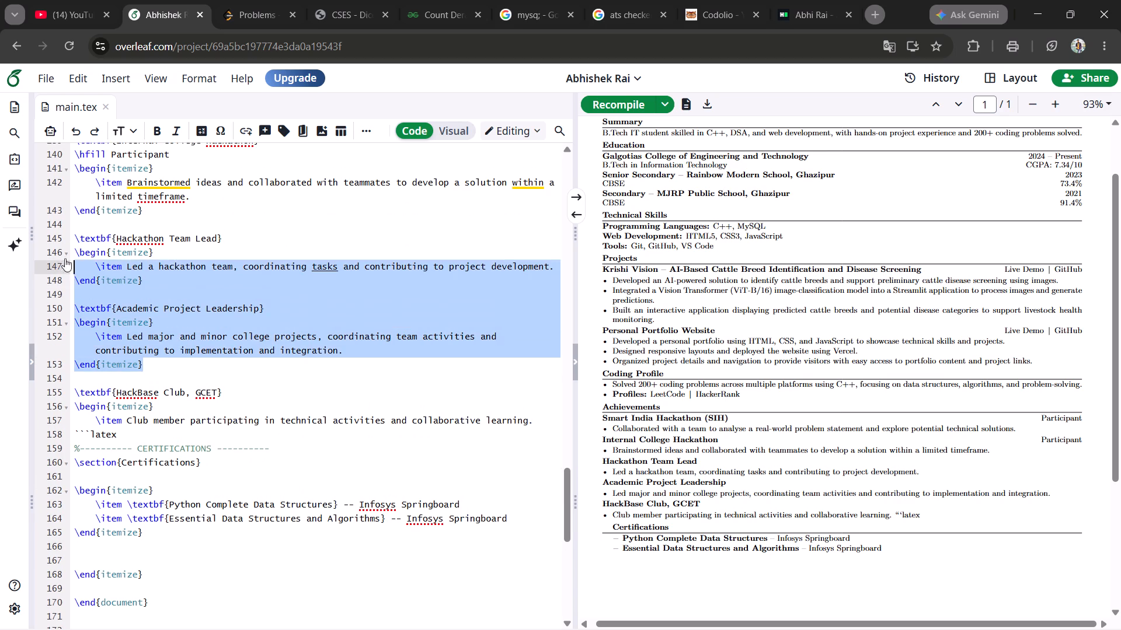
left_click_drag(65, 258, 61, 233)
key("BackSpace")
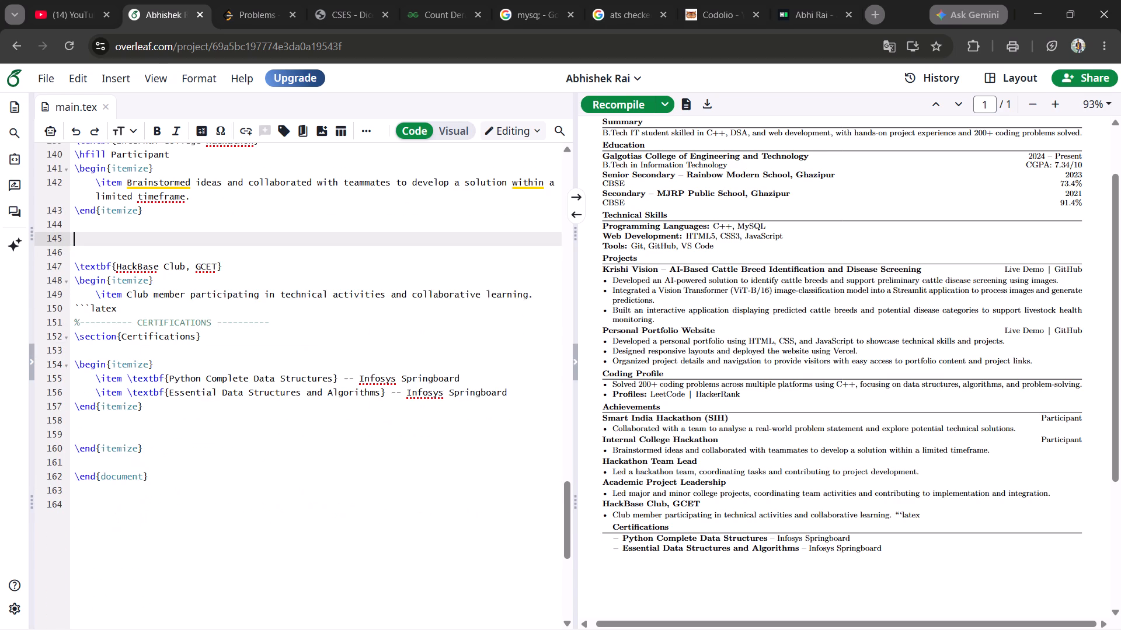
key("BackSpace")
key("Down")
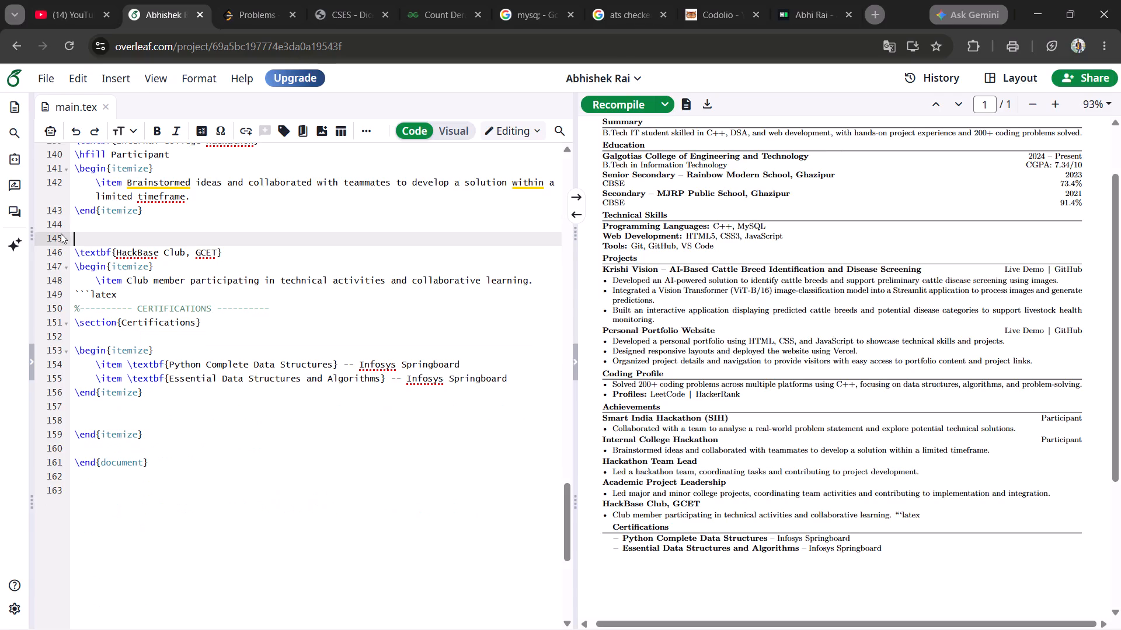
key("BackSpace")
key("BackSpace")
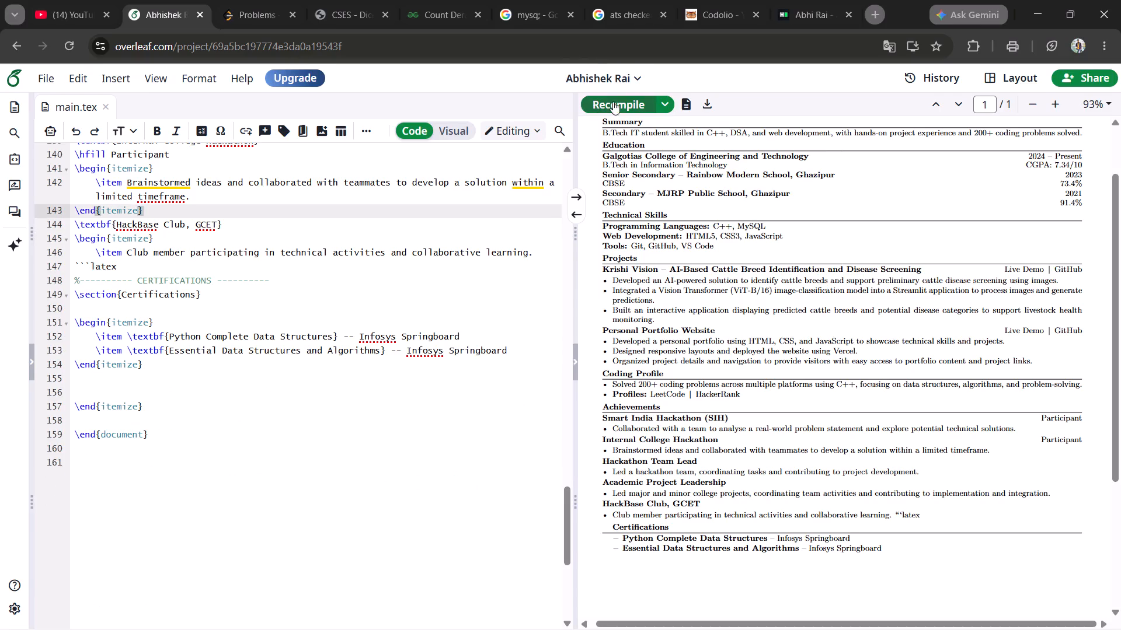
Recompile the résumé PDF and review the shortened Achievements section in the preview and the source code.
left_click(613, 101)
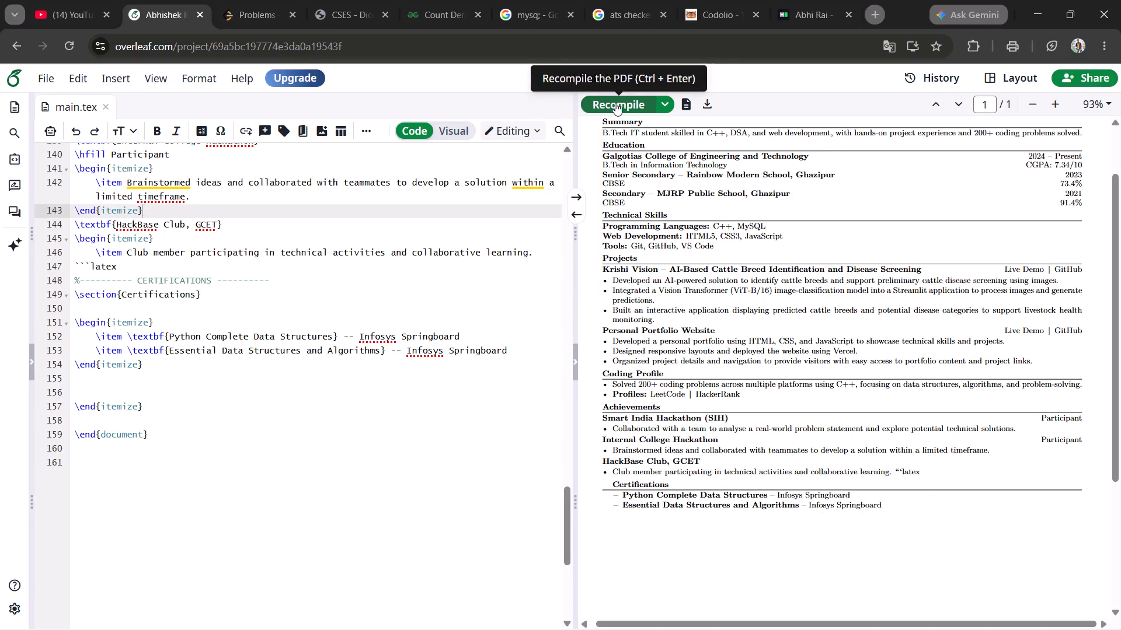
scroll(730, 304, "up", 3)
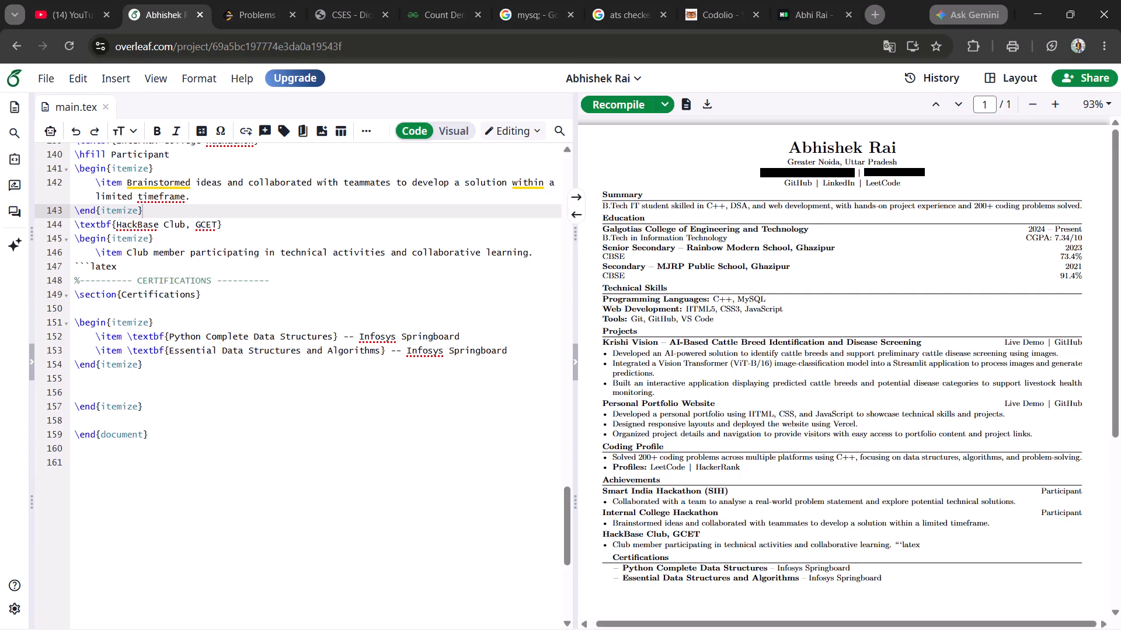
scroll(358, 479, "up", 5)
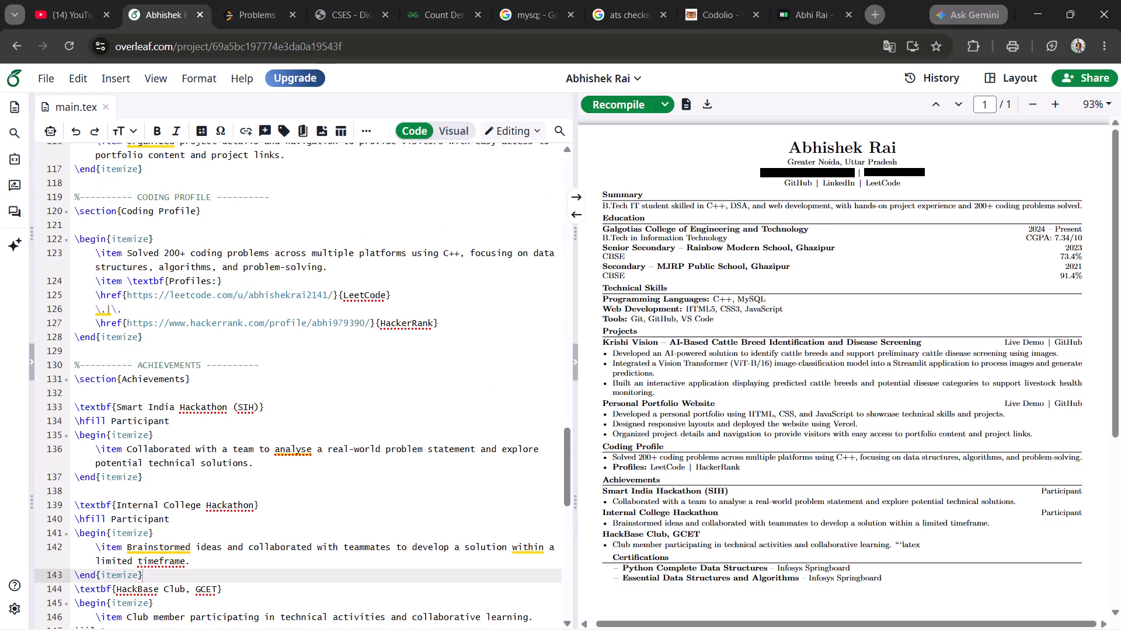
scroll(315, 445, "down", 2)
scroll(315, 445, "up", 1)
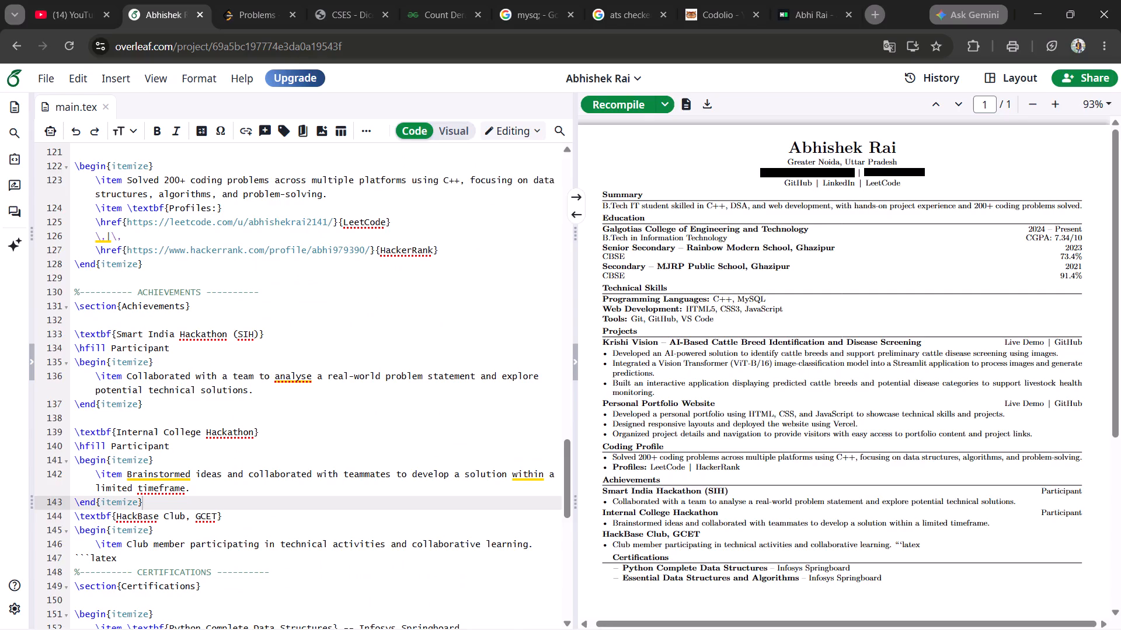
Copy the "Solved 200+ coding problems" bullet text from the Coding Profile section of main.tex, leaving out its \item command.
scroll(315, 445, "down", 2)
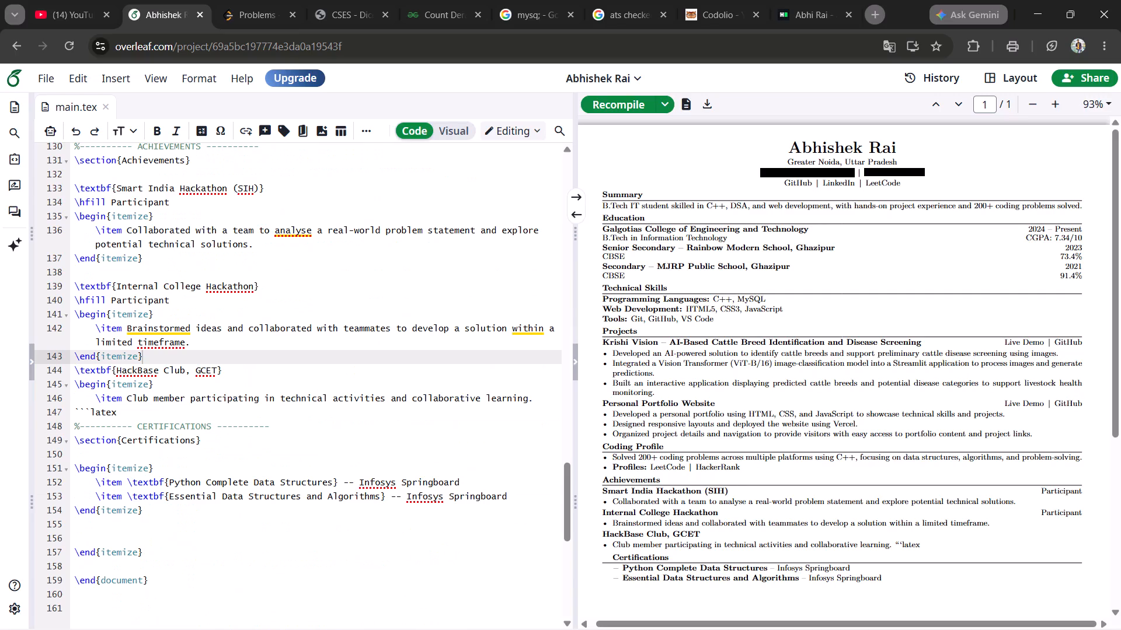
scroll(315, 445, "down", 1)
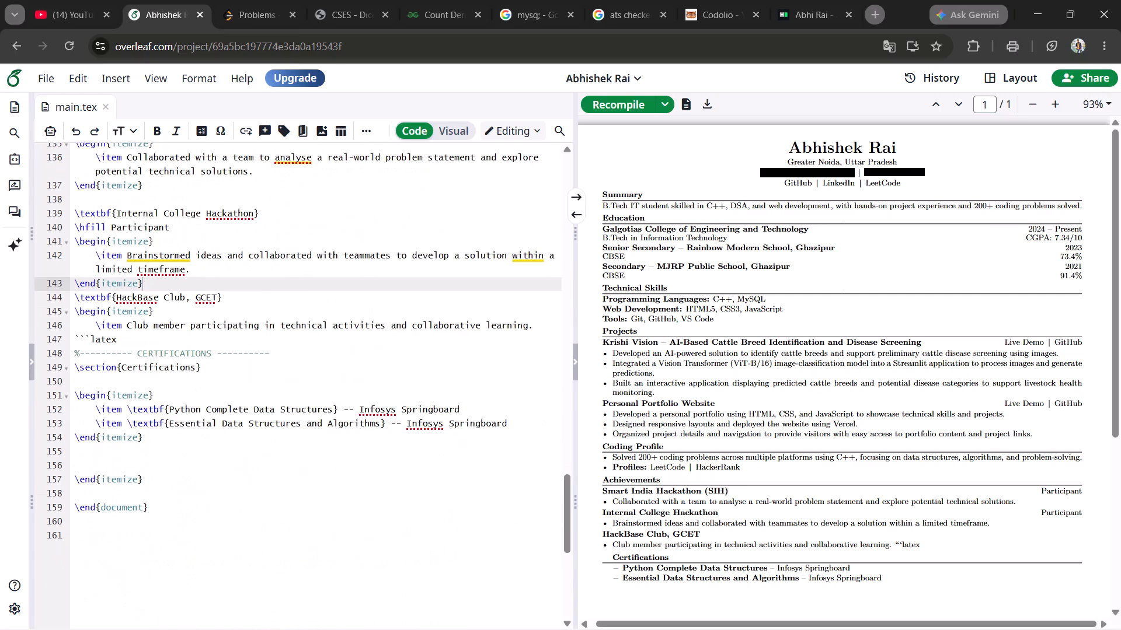
scroll(315, 445, "up", 2)
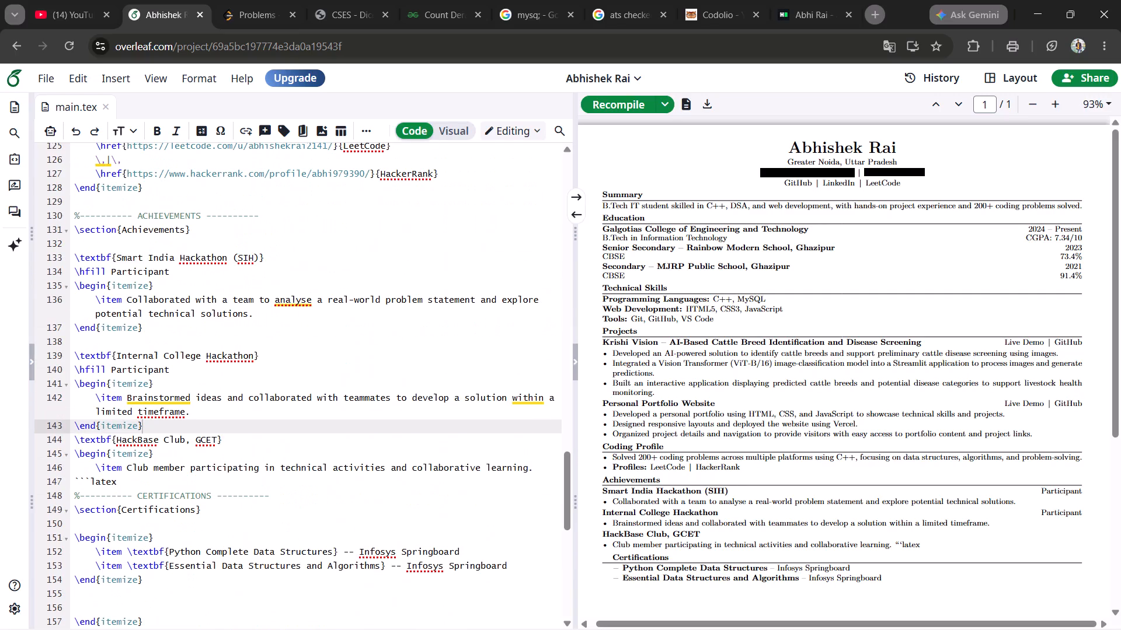
scroll(315, 445, "up", 3)
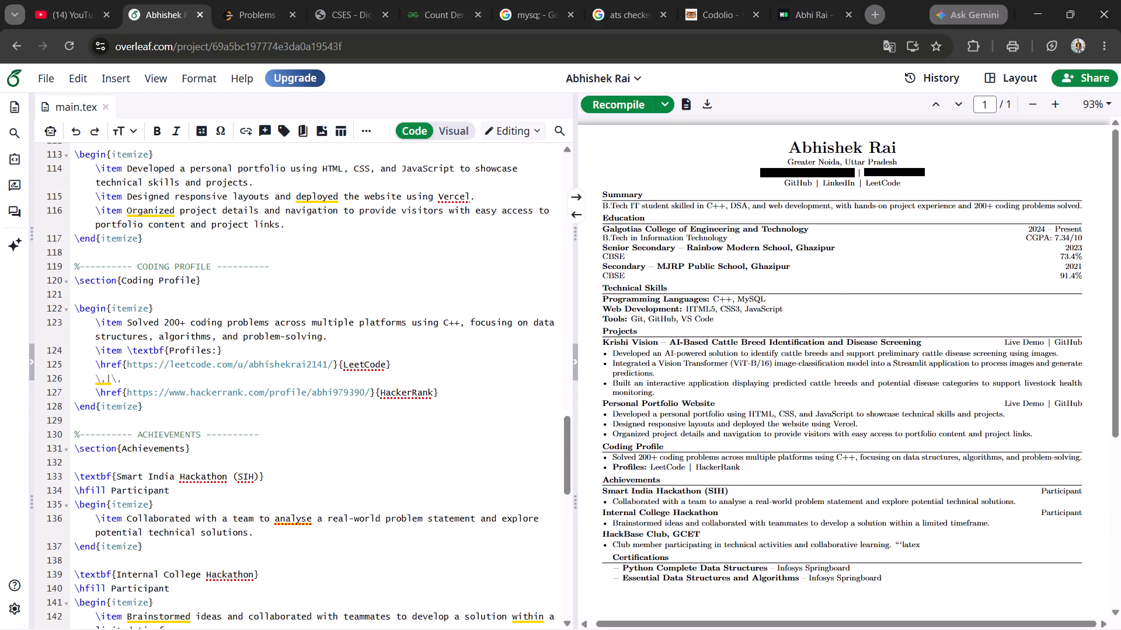
left_click_drag(330, 341, 120, 333)
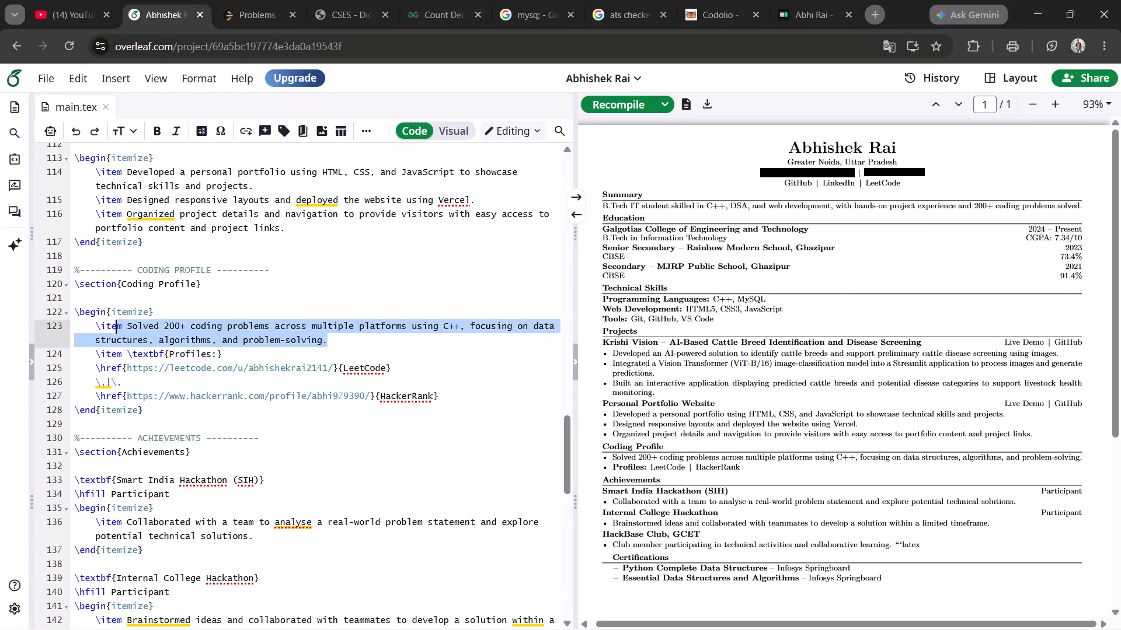
left_click_drag(120, 333, 130, 329)
key("ctrl+c")
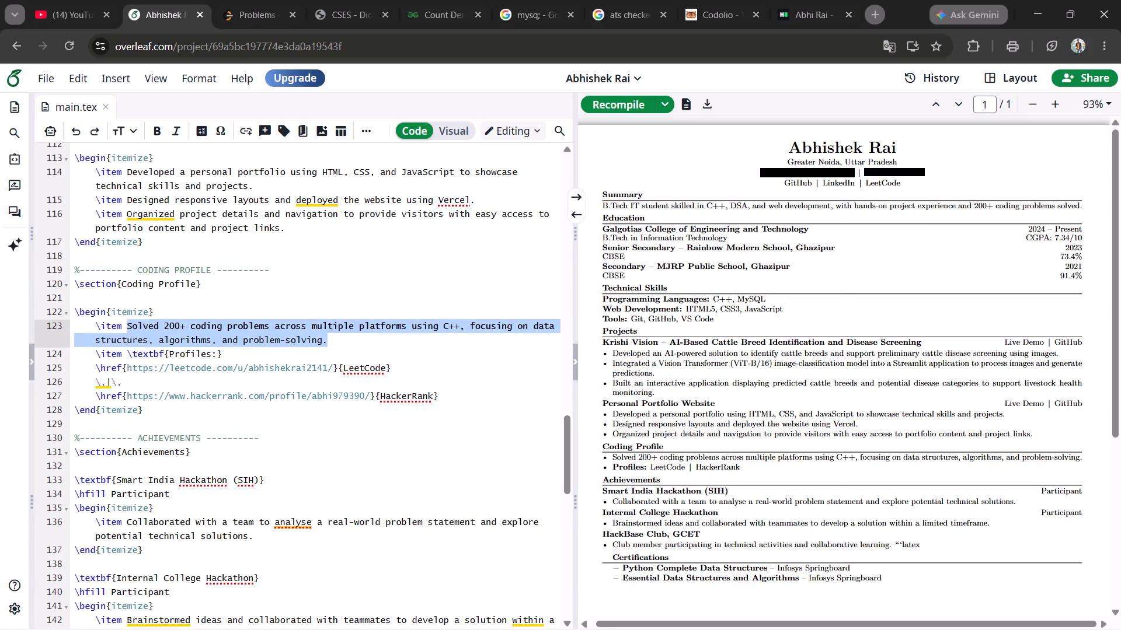
left_click(372, 302)
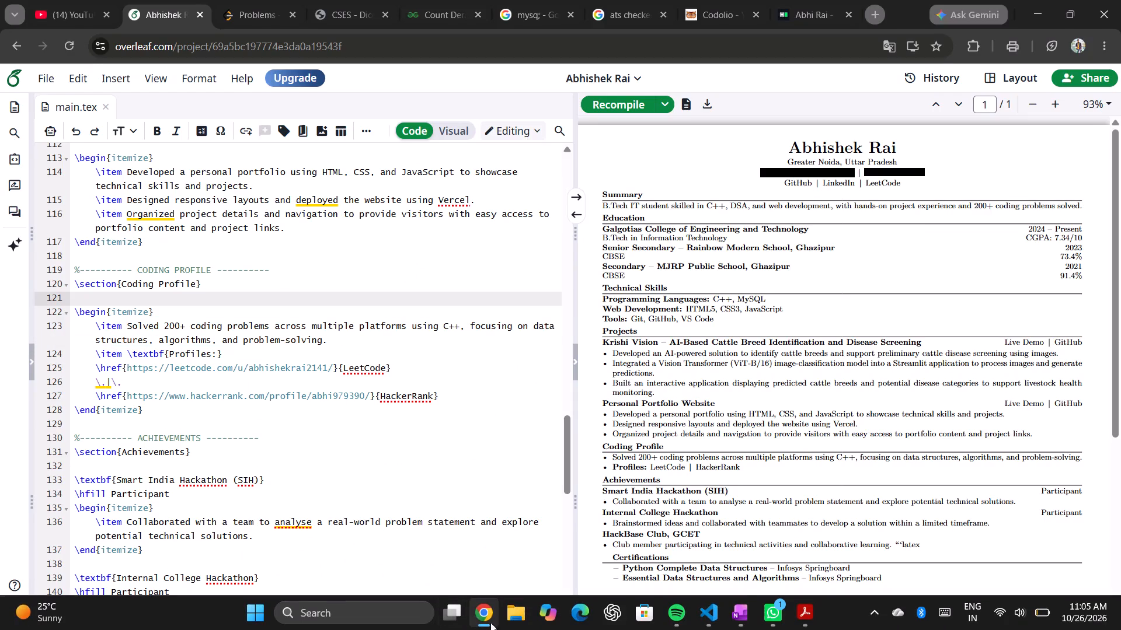
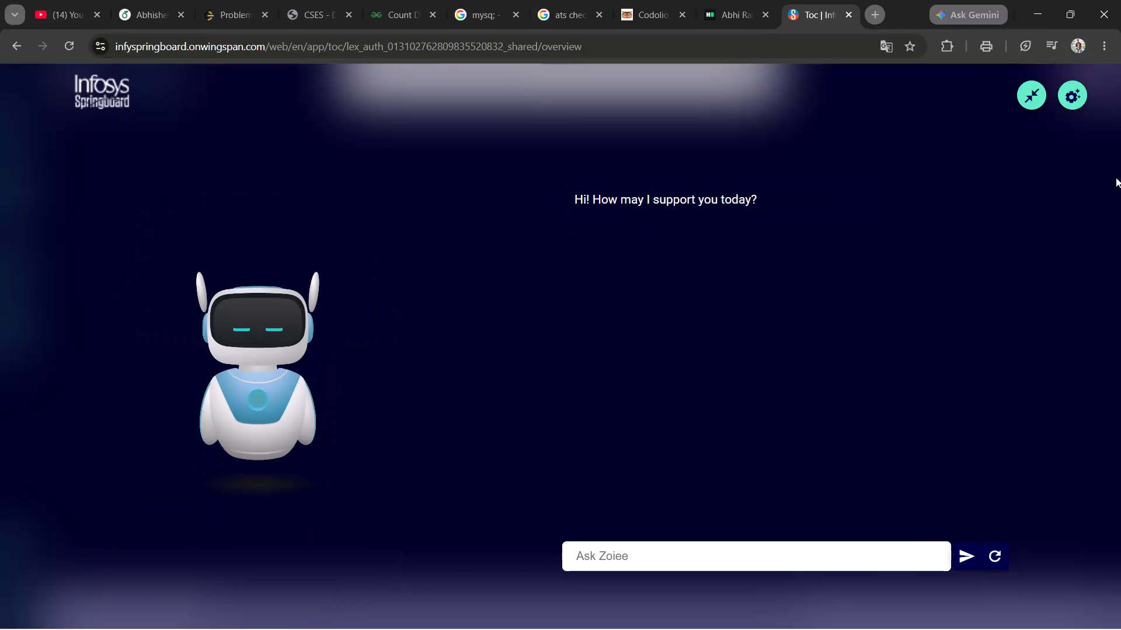
Minimise the Digital Assistant on the Oracle E-Business Suite course page and look over the course's table of contents.
left_click(1016, 90)
left_click(1038, 102)
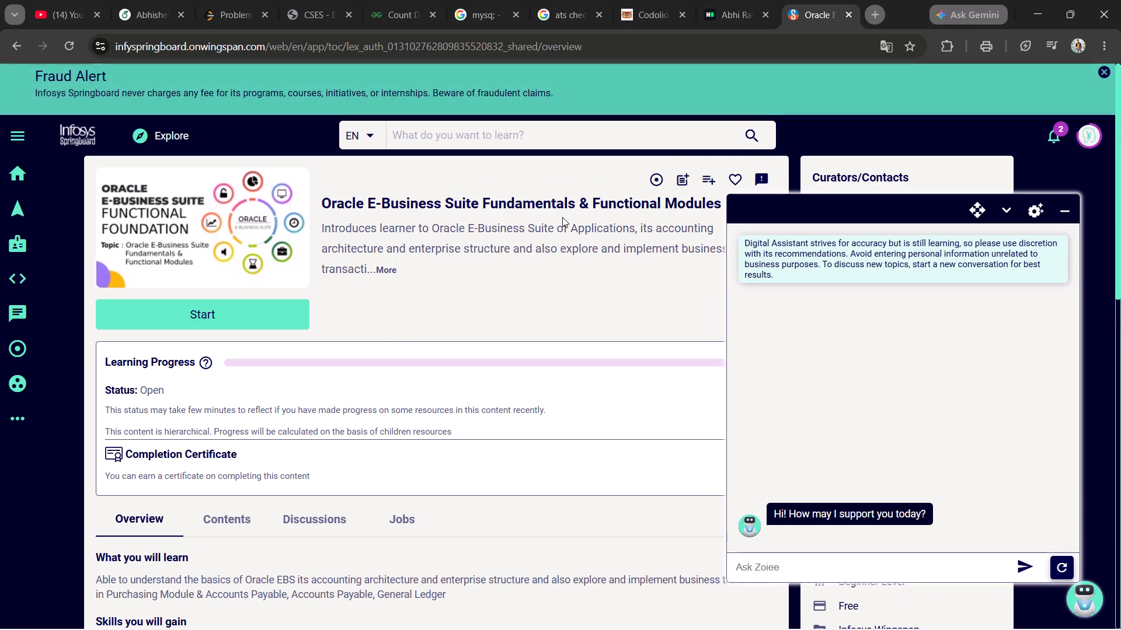
left_click(1062, 208)
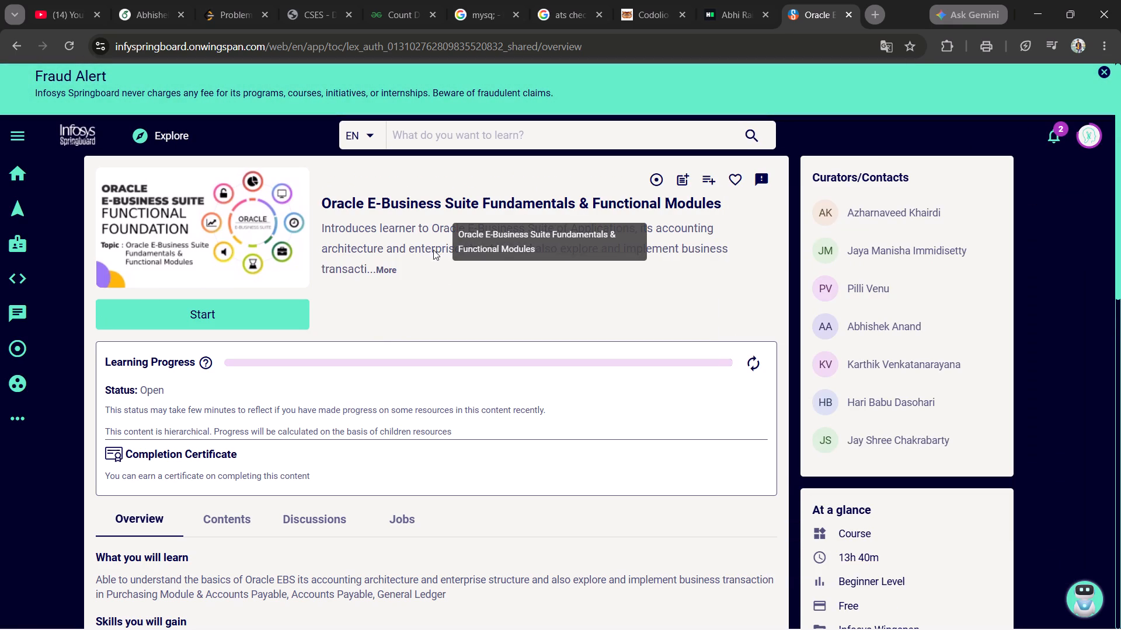
scroll(405, 267, "down", 6)
scroll(382, 249, "up", 2)
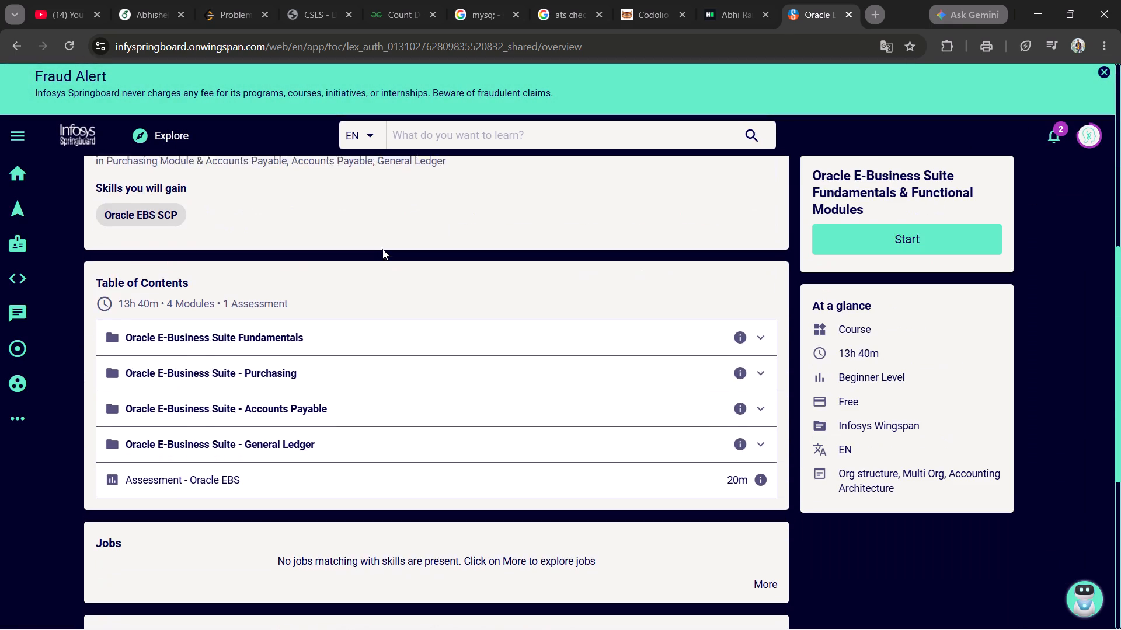
scroll(382, 249, "up", 4)
left_click(641, 0)
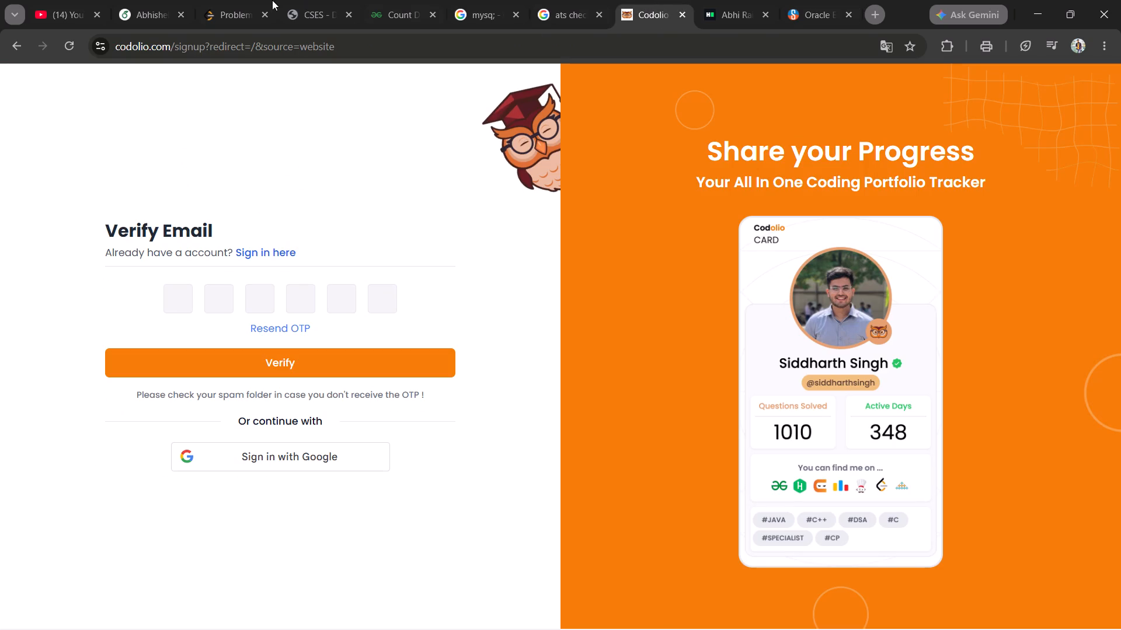
left_click(157, 0)
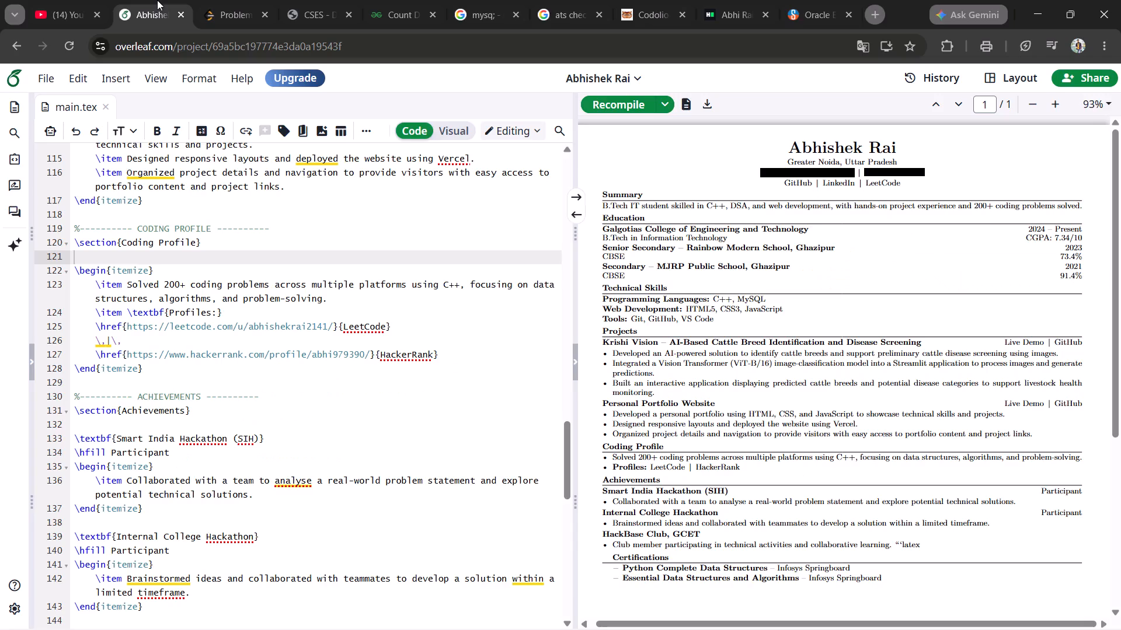
scroll(722, 286, "down", 2)
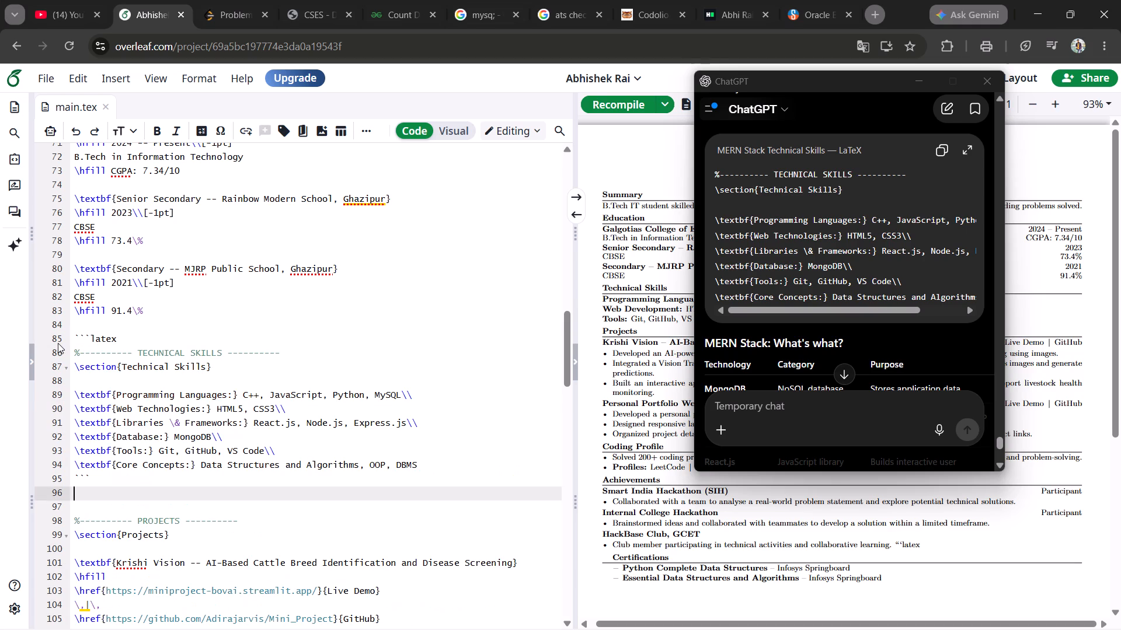
Delete the stray ```latex line above the Technical Skills section and the closing backticks below its Core Concepts line.
left_click(124, 341)
key("BackSpace")
key("BackSpace")
key("BackSpace")
key("BackSpace")
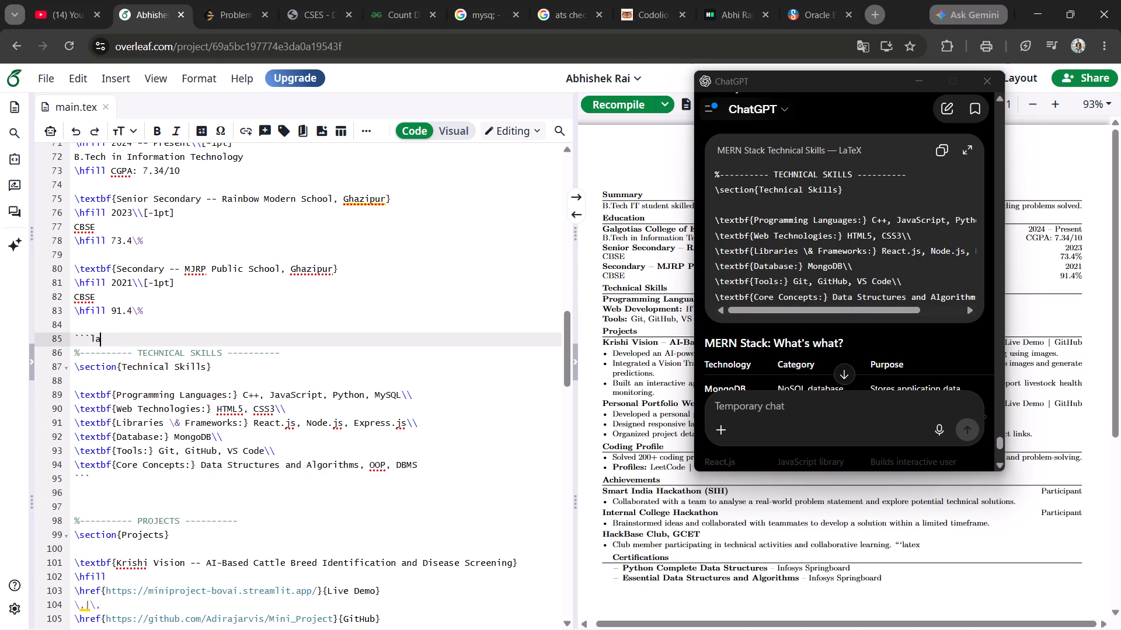
key("BackSpace")
key("BackSpace")
key("BackSpace")
key("BackSpace")
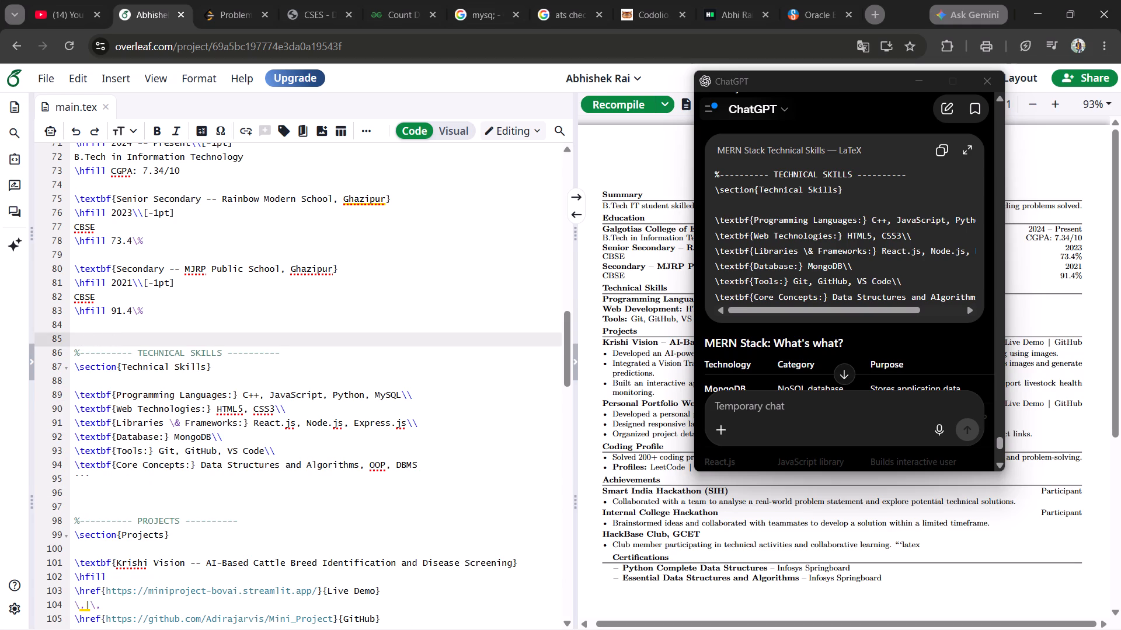
left_click(110, 475)
key("BackSpace")
key("BackSpace")
key("BackSpace")
Recompile the résumé PDF, minimise the ChatGPT window and review the updated Technical Skills section in the preview.
left_click(608, 99)
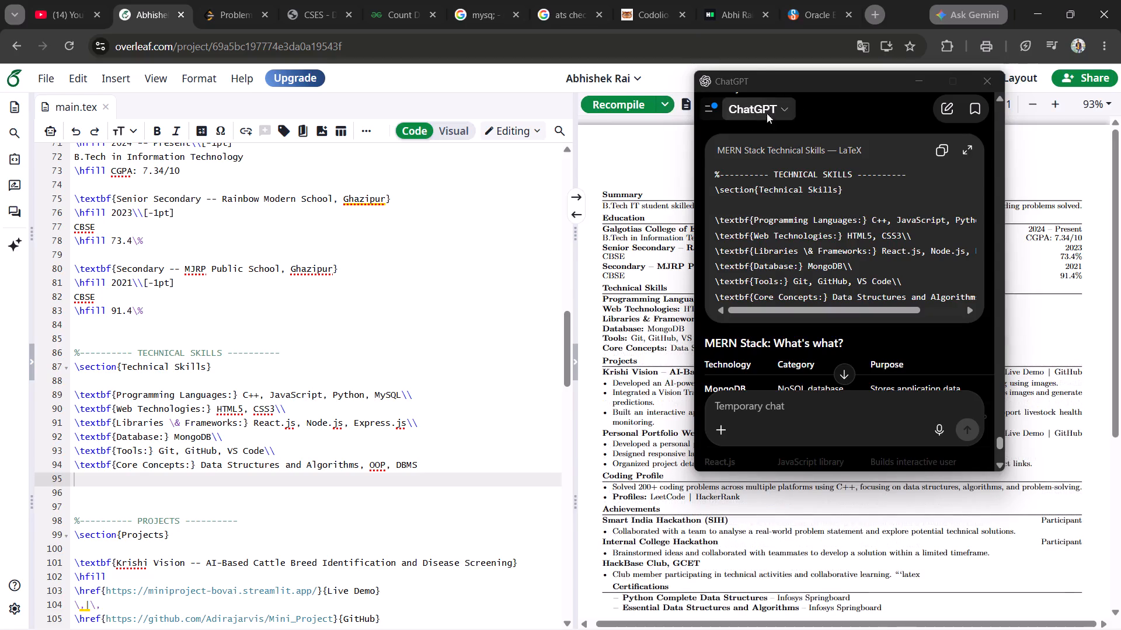
left_click(915, 85)
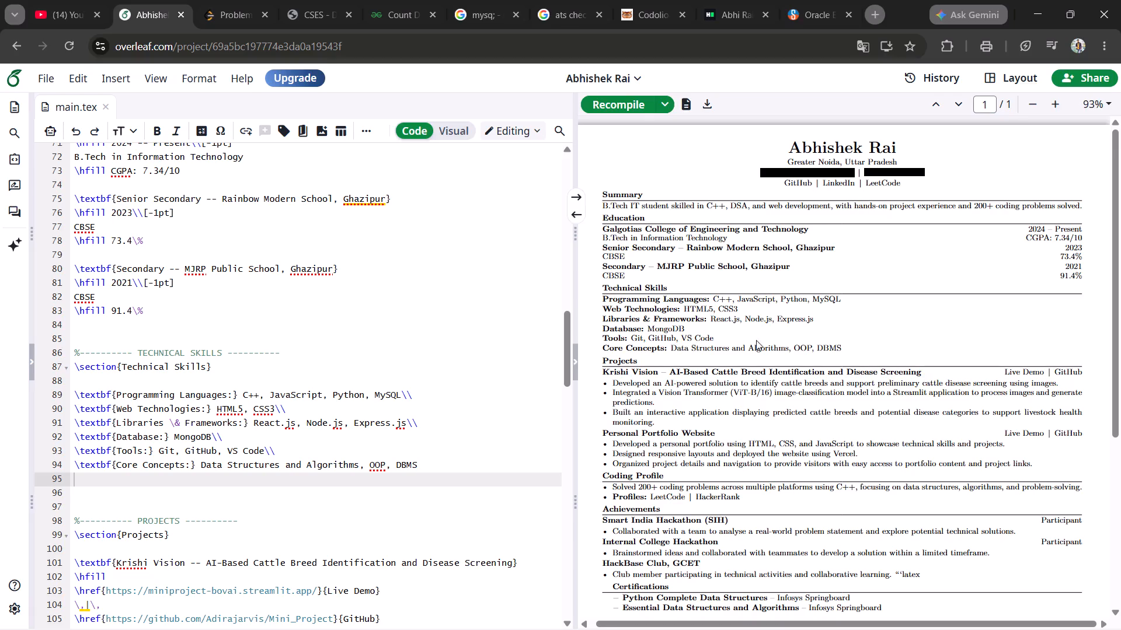
scroll(809, 351, "down", 1)
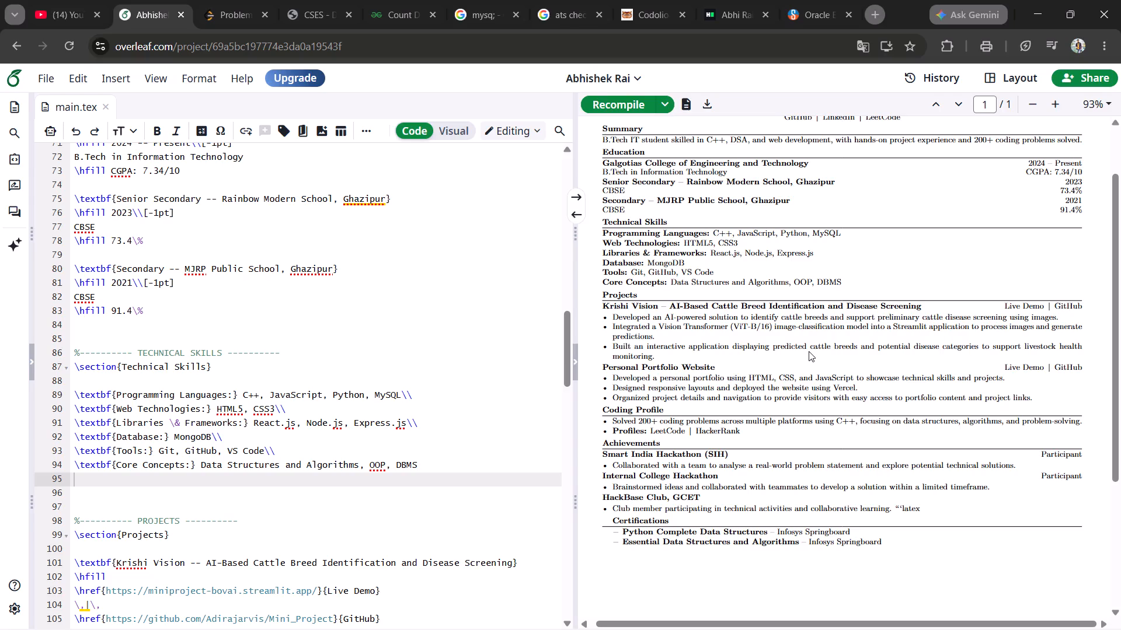
scroll(817, 352, "up", 4)
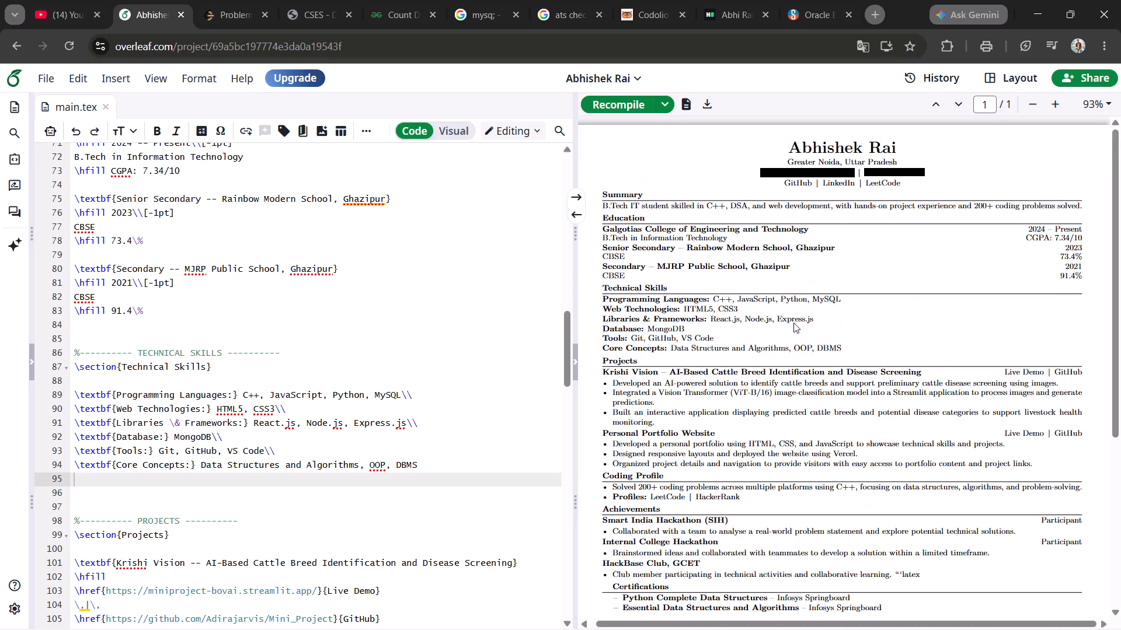
scroll(796, 324, "down", 1)
scroll(800, 320, "up", 1)
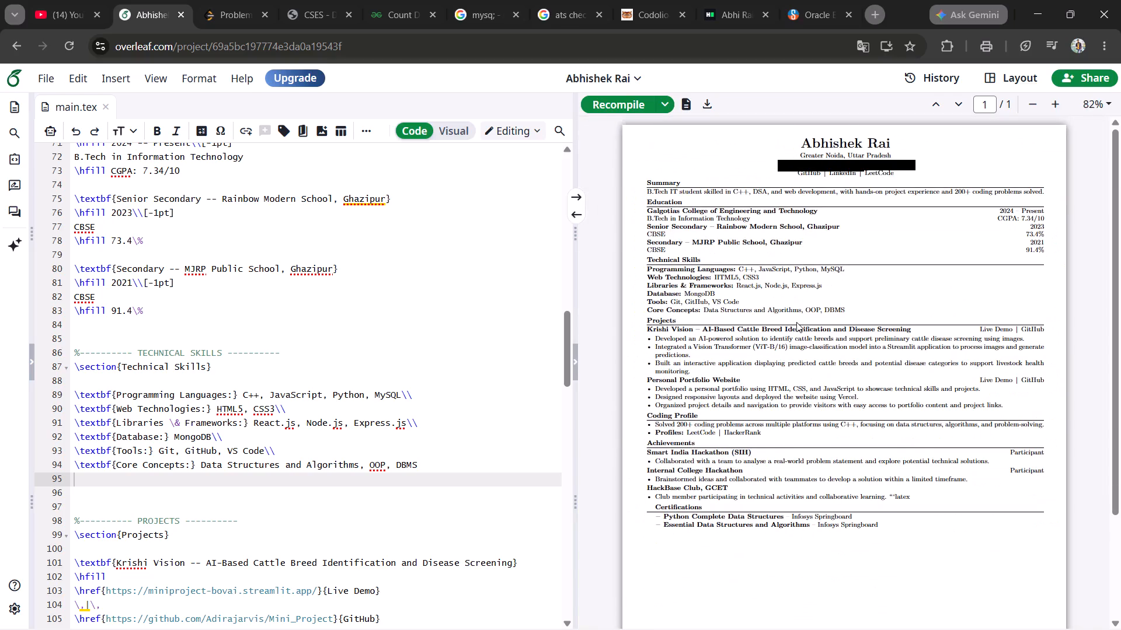
scroll(796, 322, "up", 1)
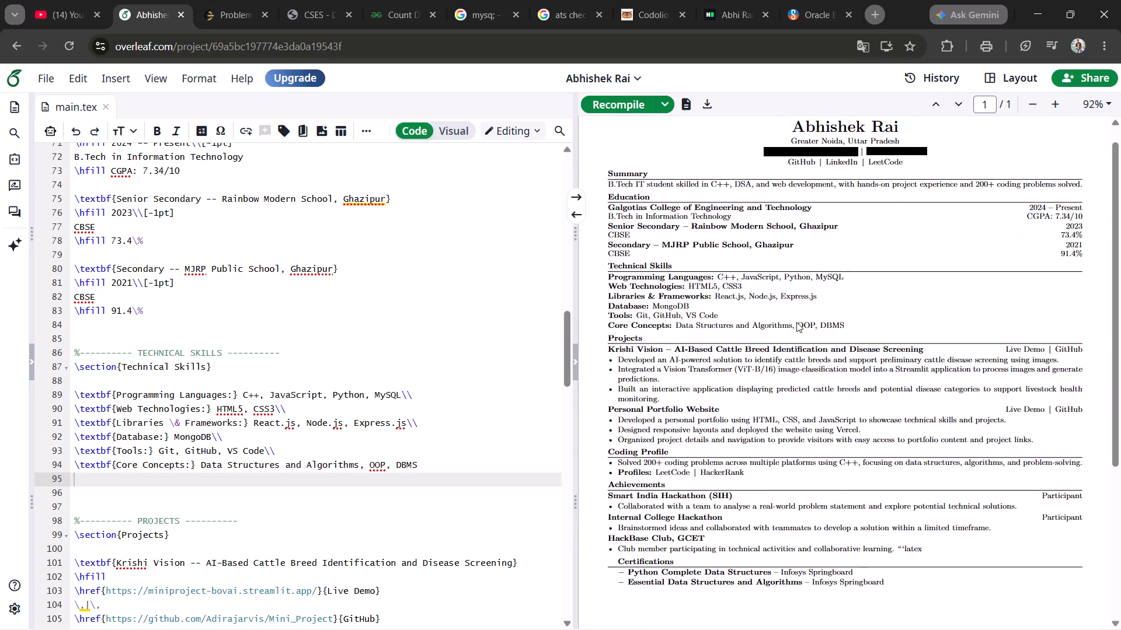
scroll(796, 322, "up", 1)
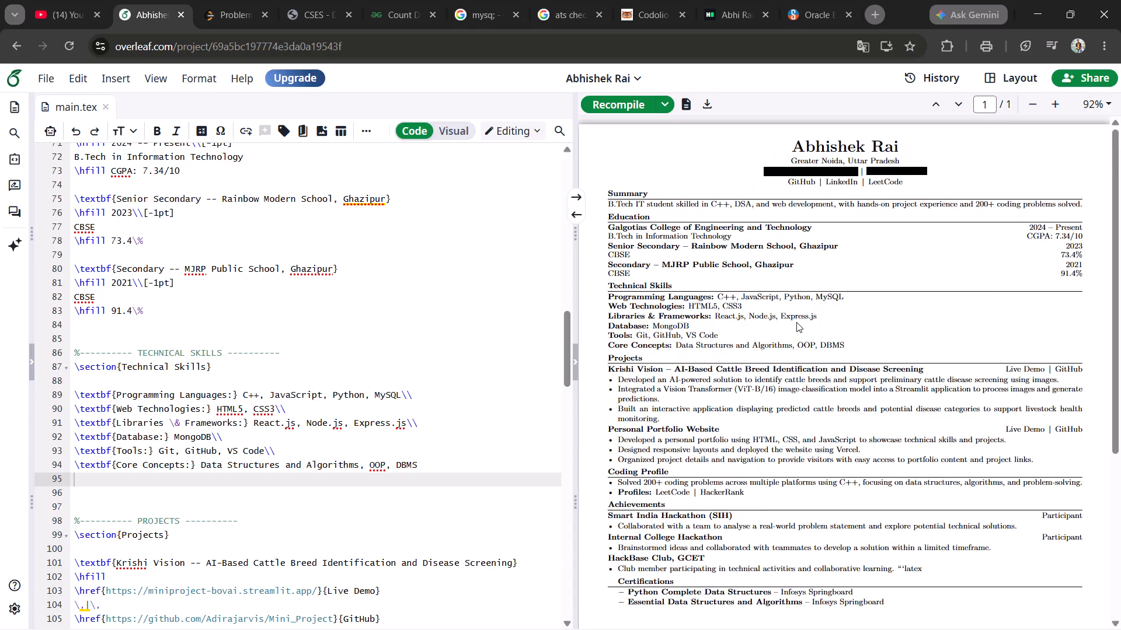
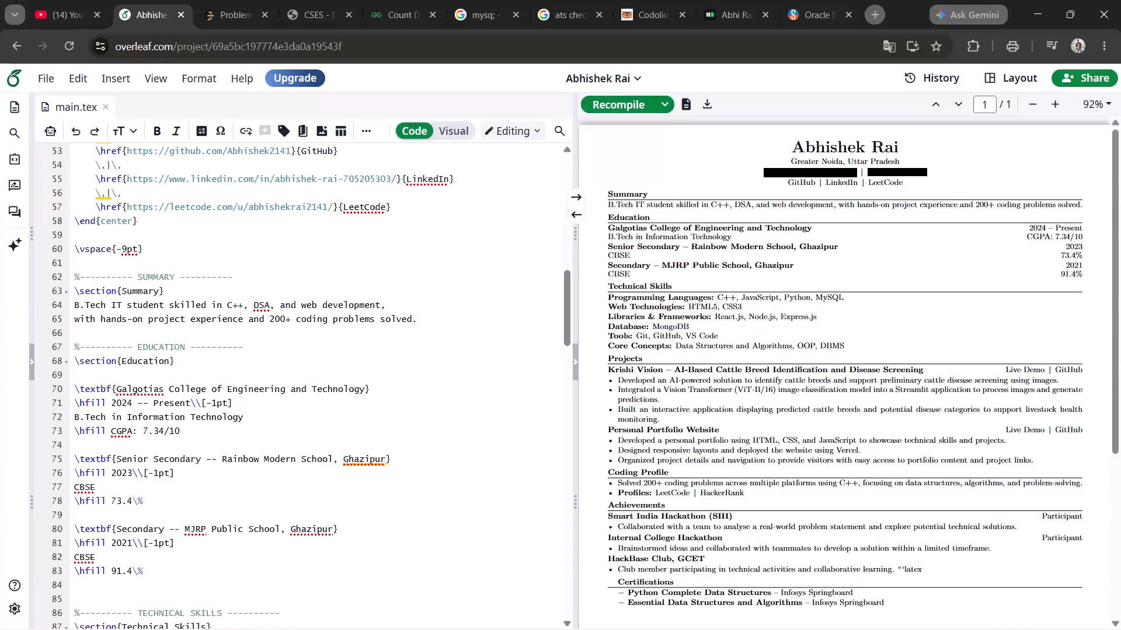
Replace the end date of the Galgotias College entry in the Education source with 2028.
scroll(222, 381, "down", 1)
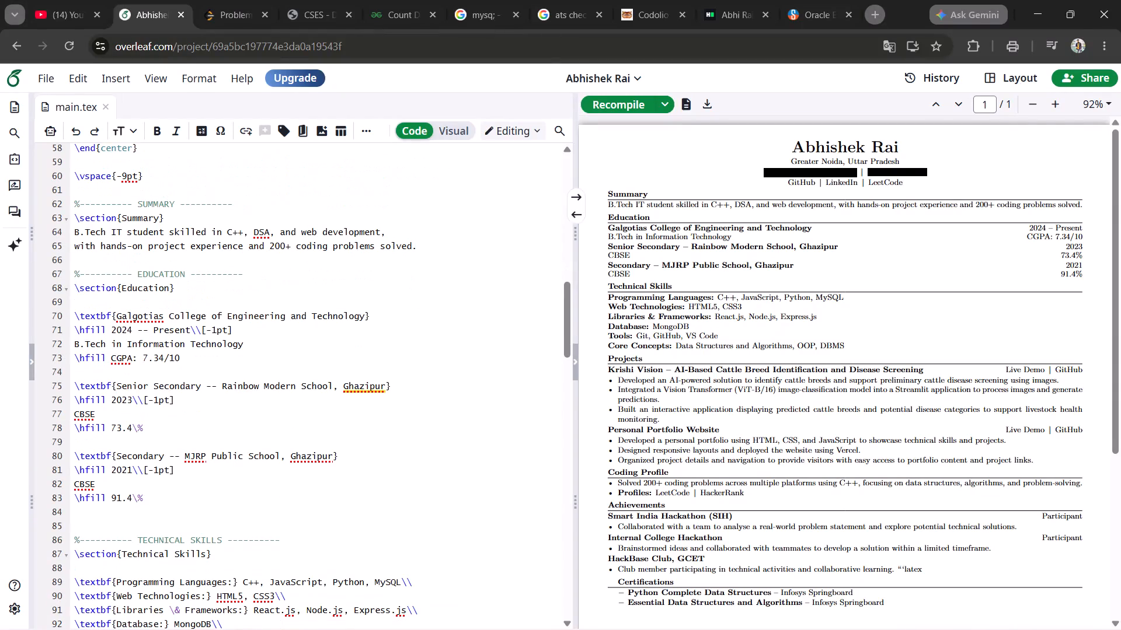
scroll(835, 348, "down", 1)
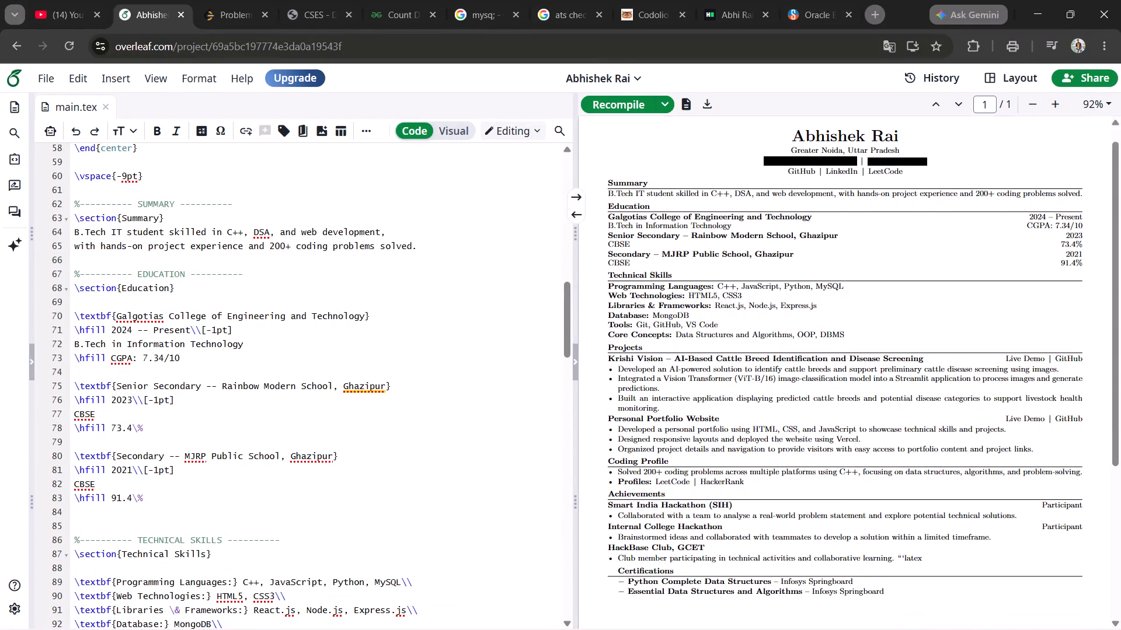
scroll(835, 348, "down", 1)
scroll(480, 365, "up", 2)
scroll(480, 365, "down", 2)
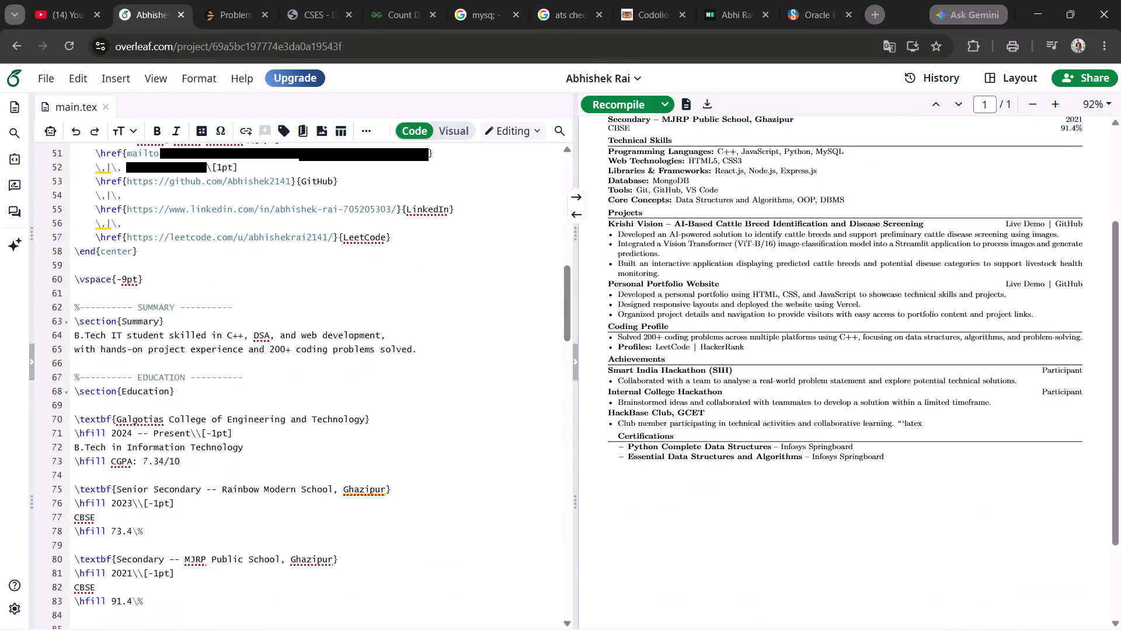
scroll(480, 365, "down", 1)
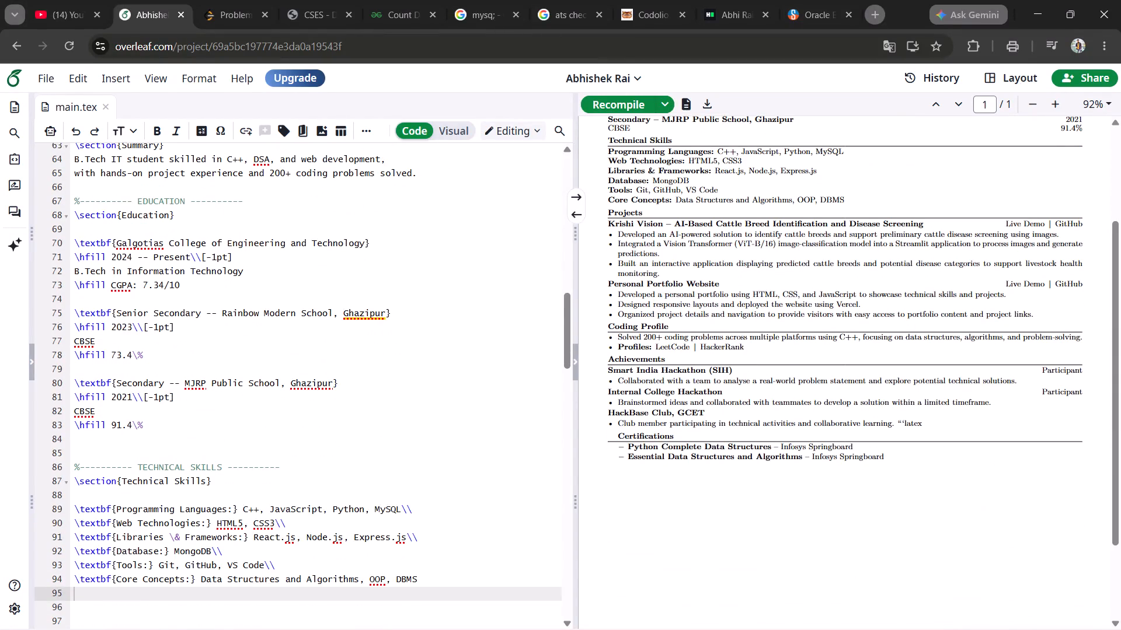
left_click(190, 258)
key("BackSpace")
key("BackSpace")
key("BackSpace")
key("BackSpace")
key("BackSpace")
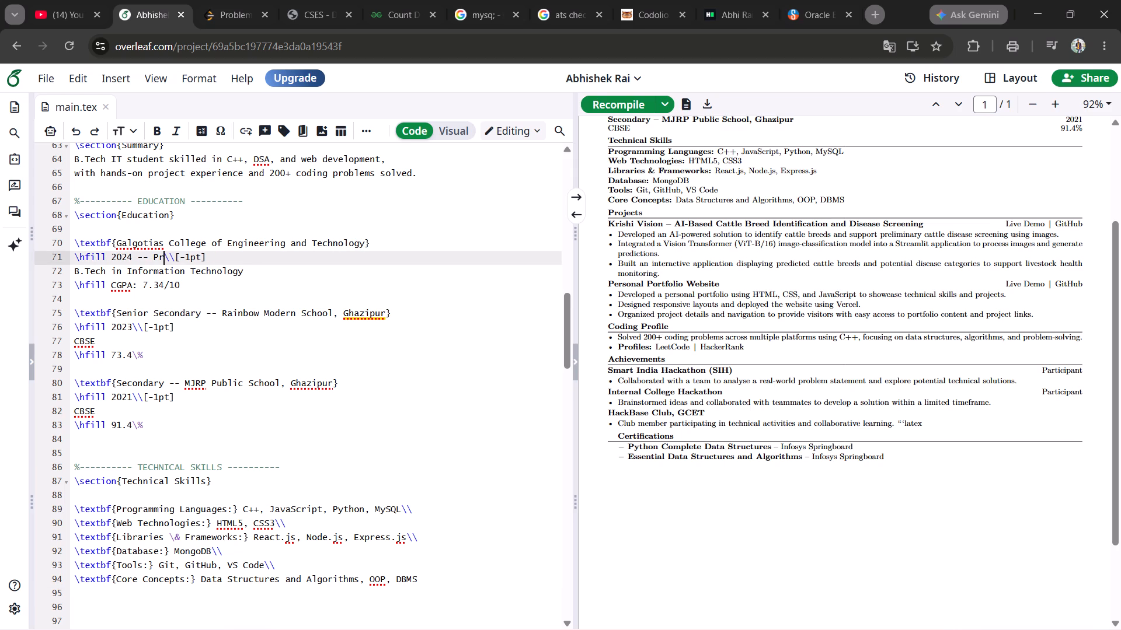
key("BackSpace")
key("BackSpace")
type("2028")
Recompile the résumé and check the Education dates in the PDF preview.
left_click(612, 104)
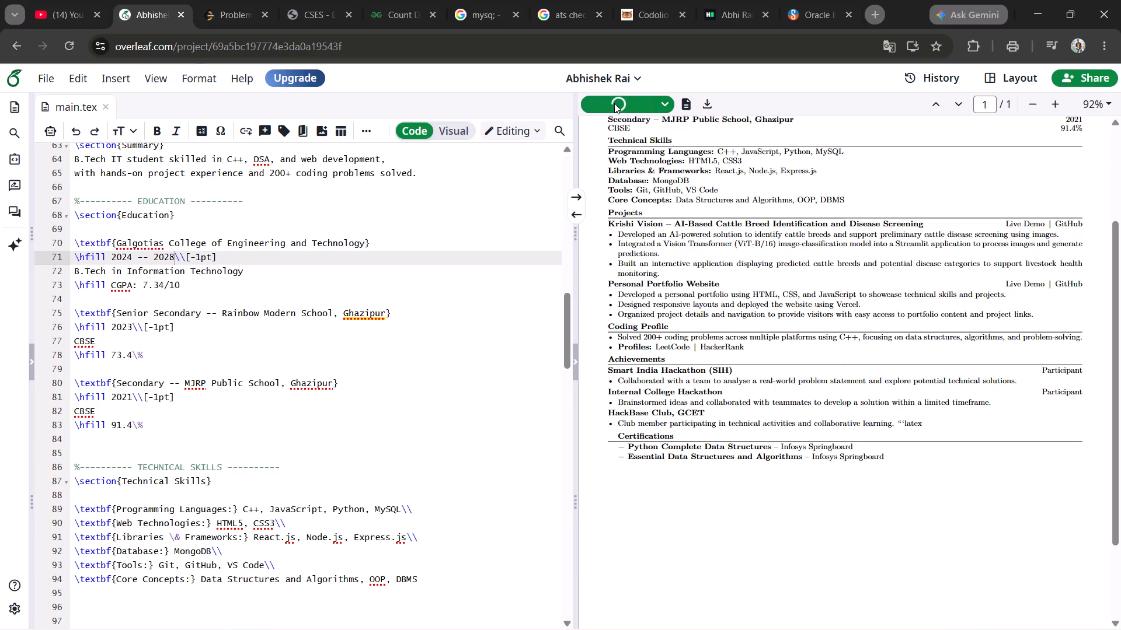
scroll(694, 301, "up", 4)
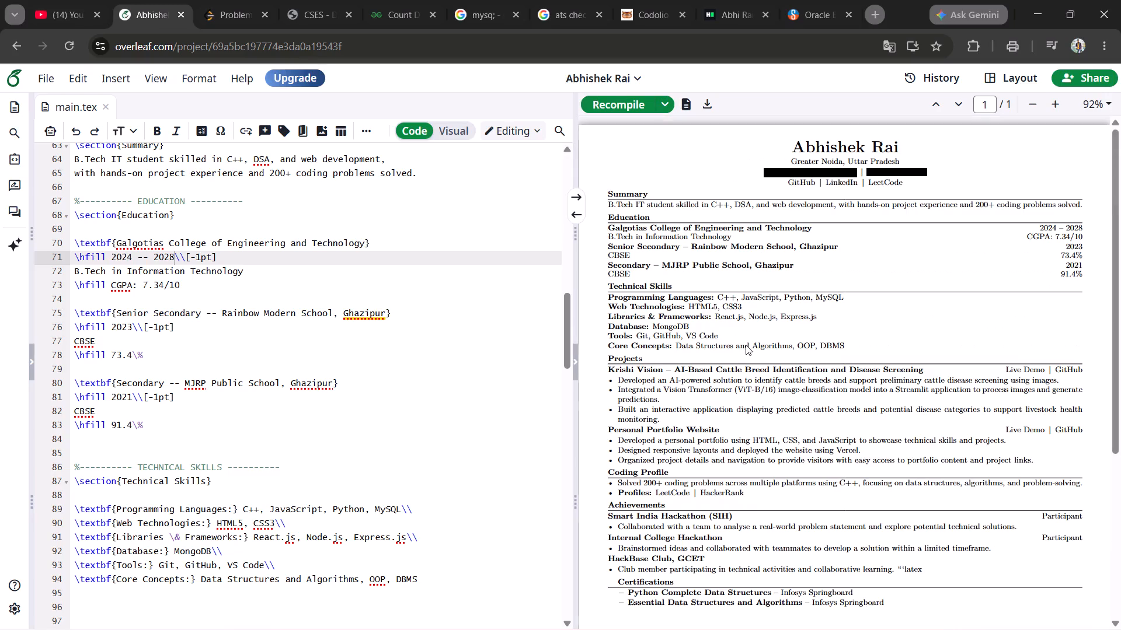
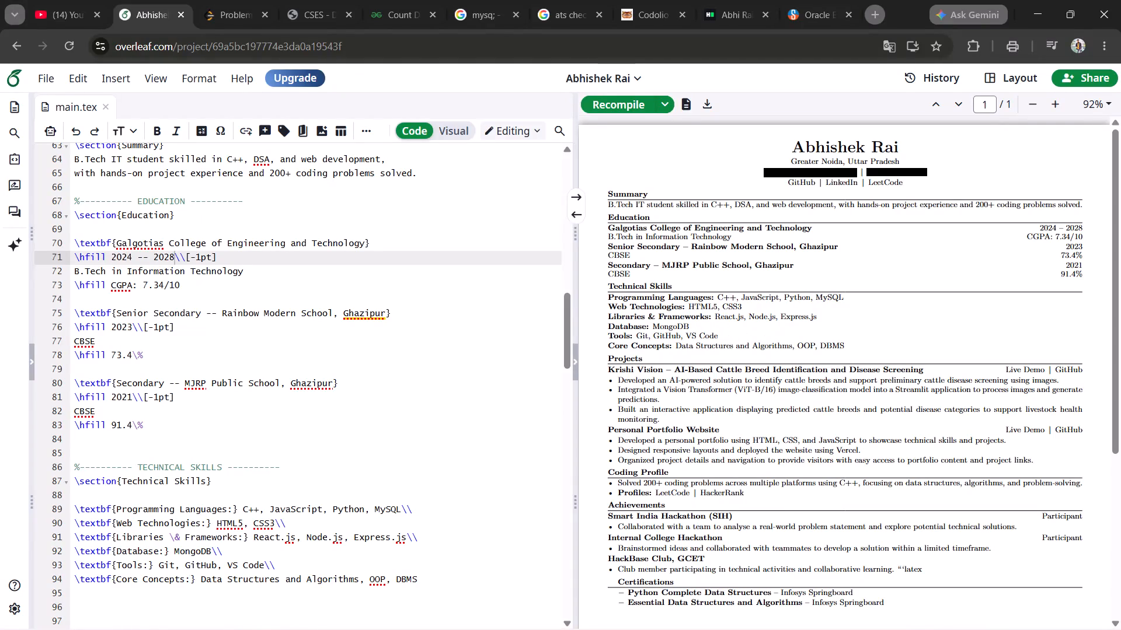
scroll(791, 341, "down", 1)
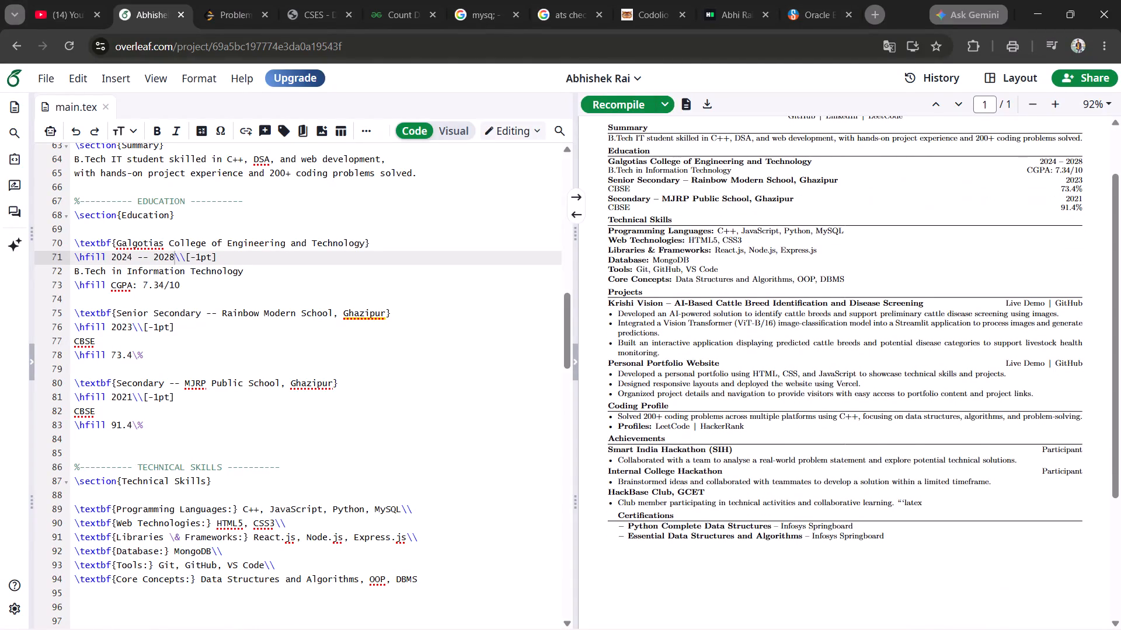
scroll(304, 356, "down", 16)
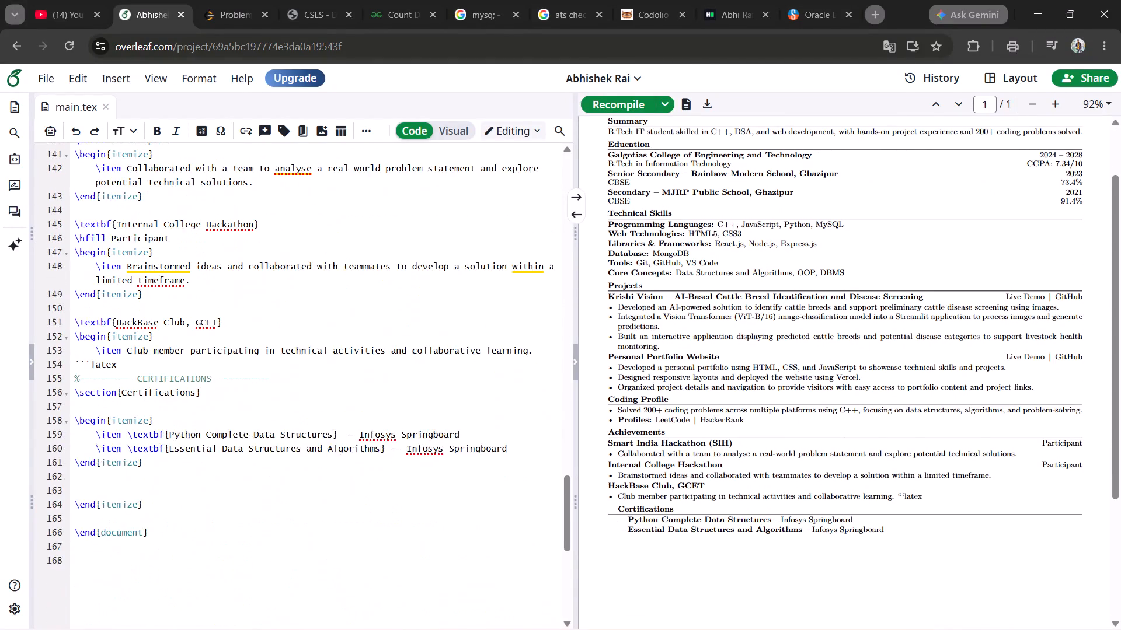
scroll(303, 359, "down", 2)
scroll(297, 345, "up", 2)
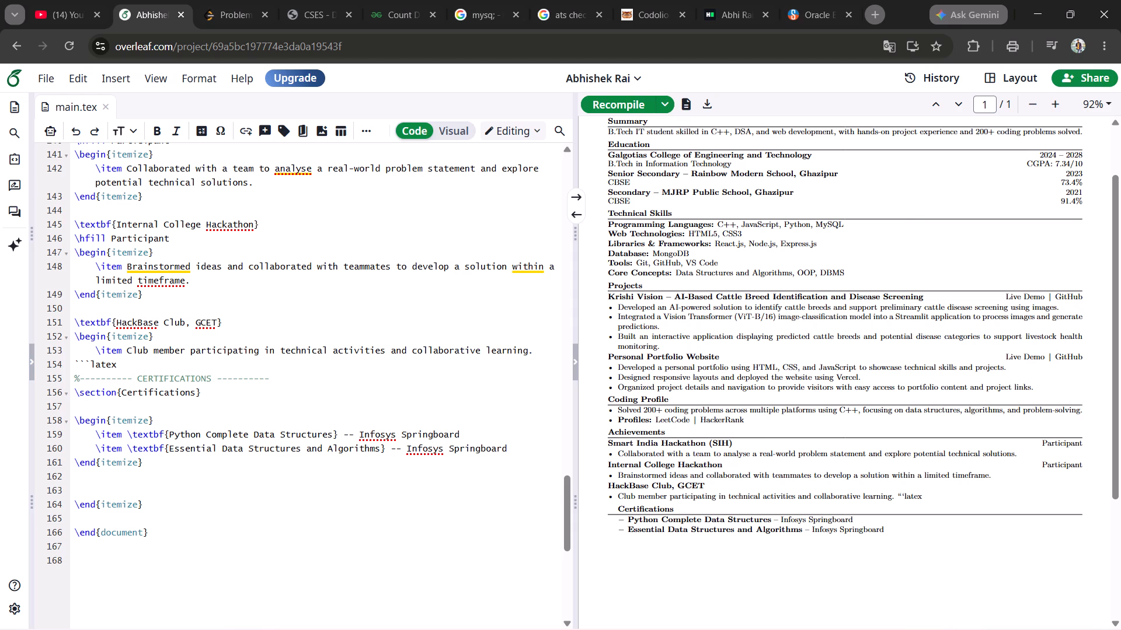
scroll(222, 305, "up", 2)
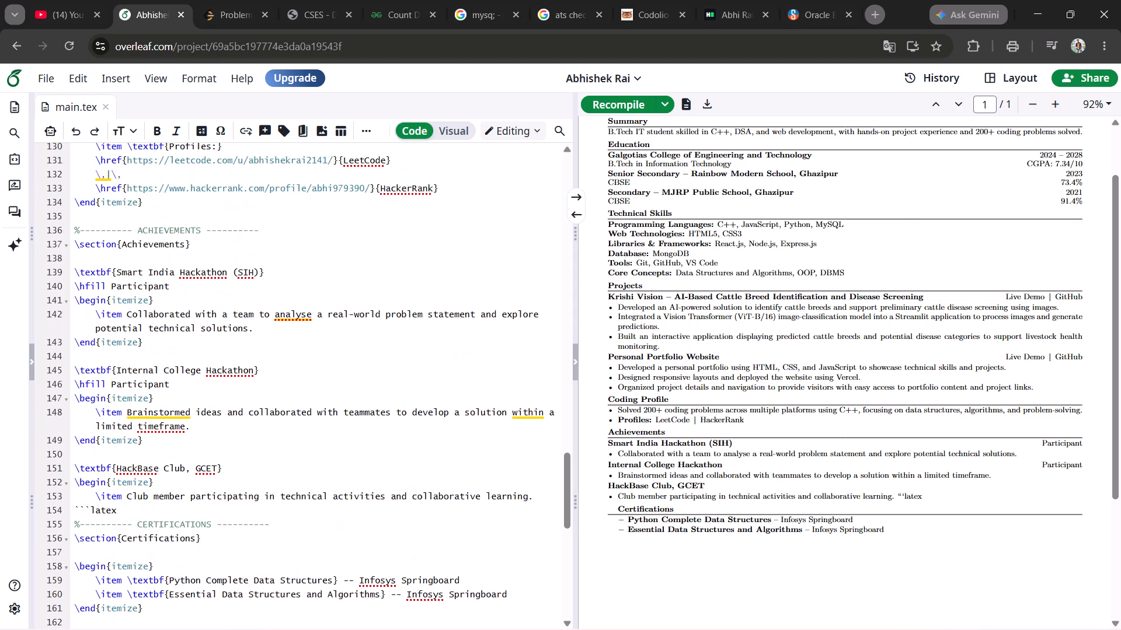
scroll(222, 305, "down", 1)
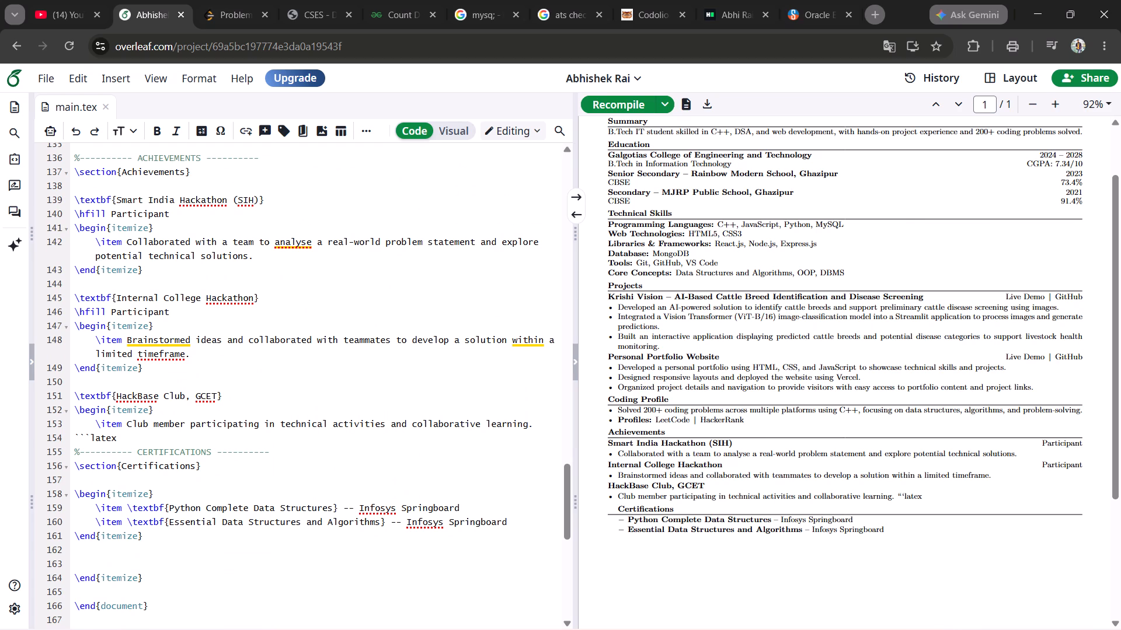
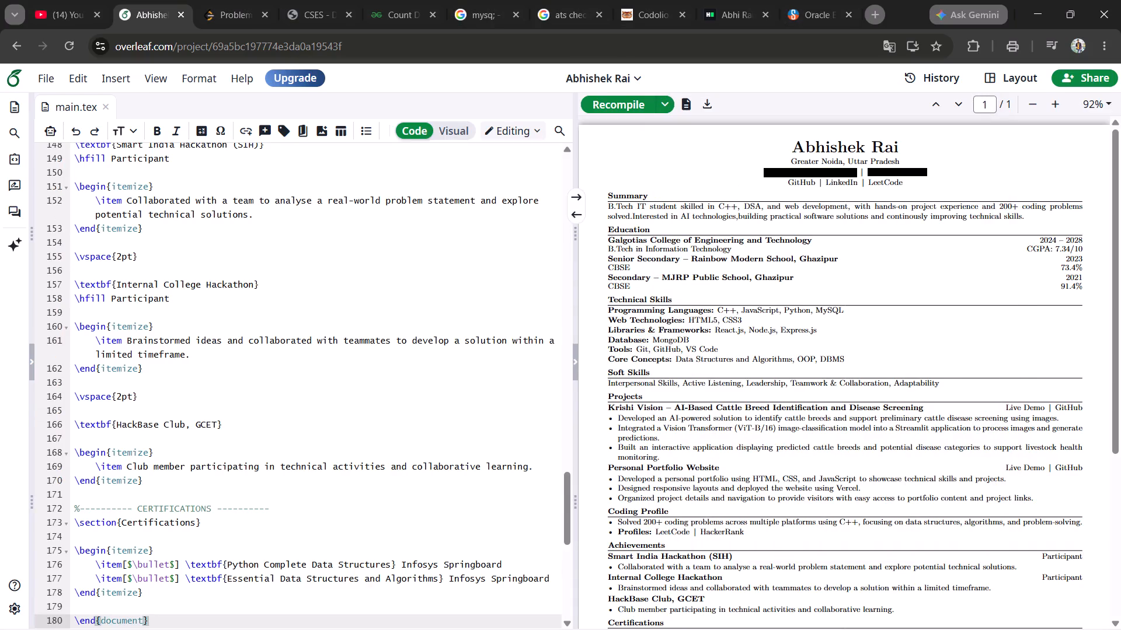
Look over the replaced source, recompile the résumé, and check the section spacing and page fit in the PDF preview.
scroll(243, 391, "down", 5)
scroll(243, 391, "up", 10)
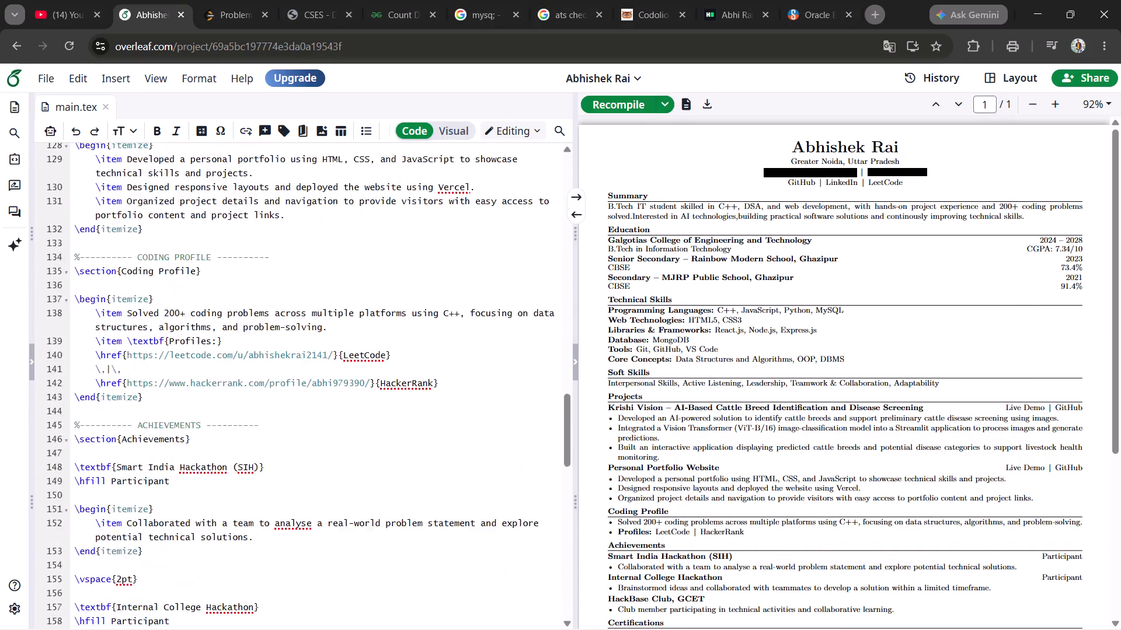
scroll(243, 391, "up", 20)
scroll(243, 391, "up", 14)
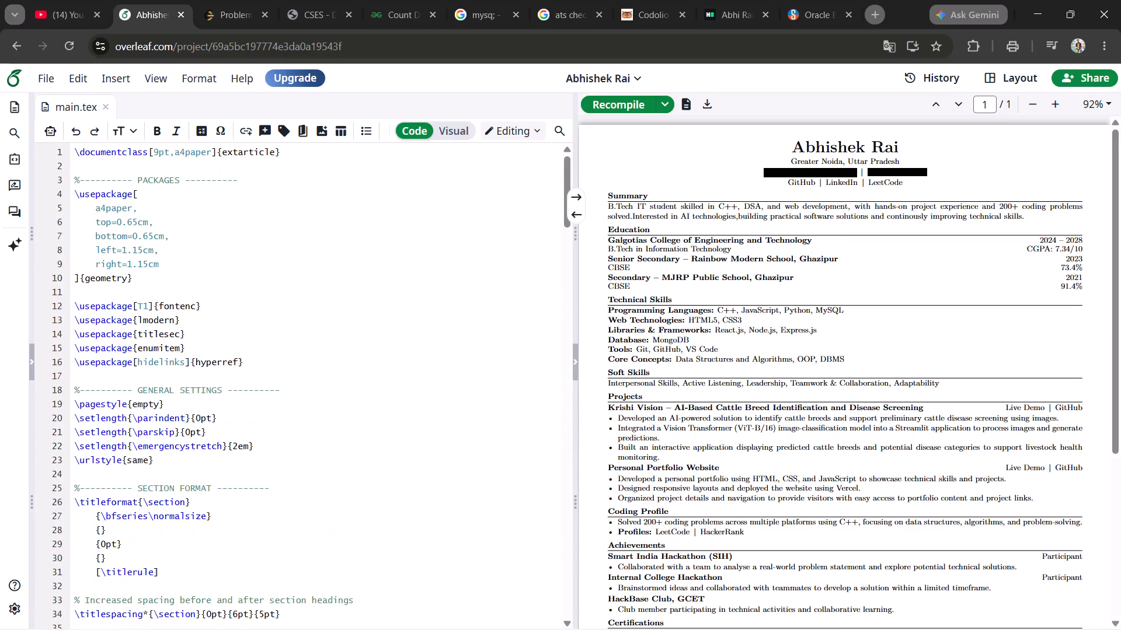
scroll(243, 391, "up", 2)
left_click(610, 108)
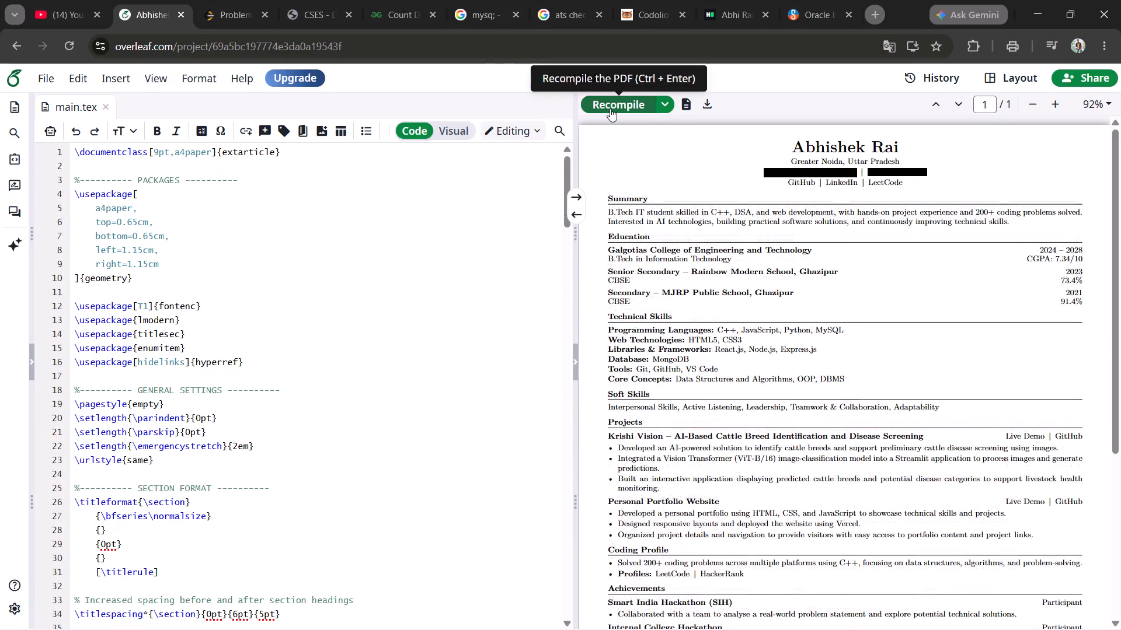
scroll(652, 187, "down", 2)
scroll(646, 187, "up", 3)
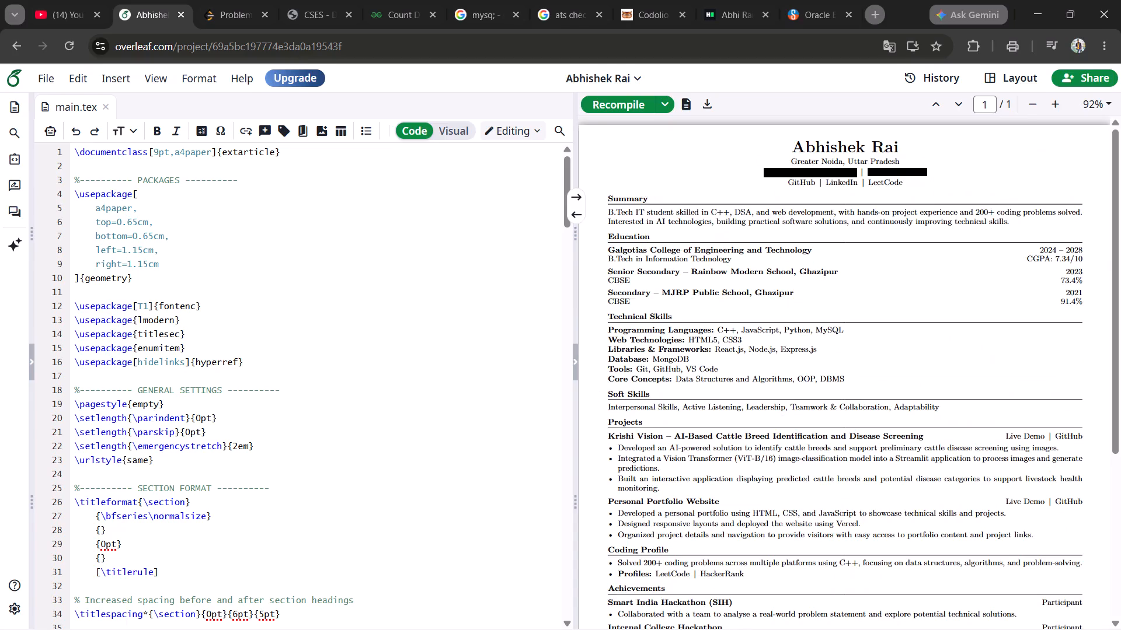
scroll(712, 352, "down", 3)
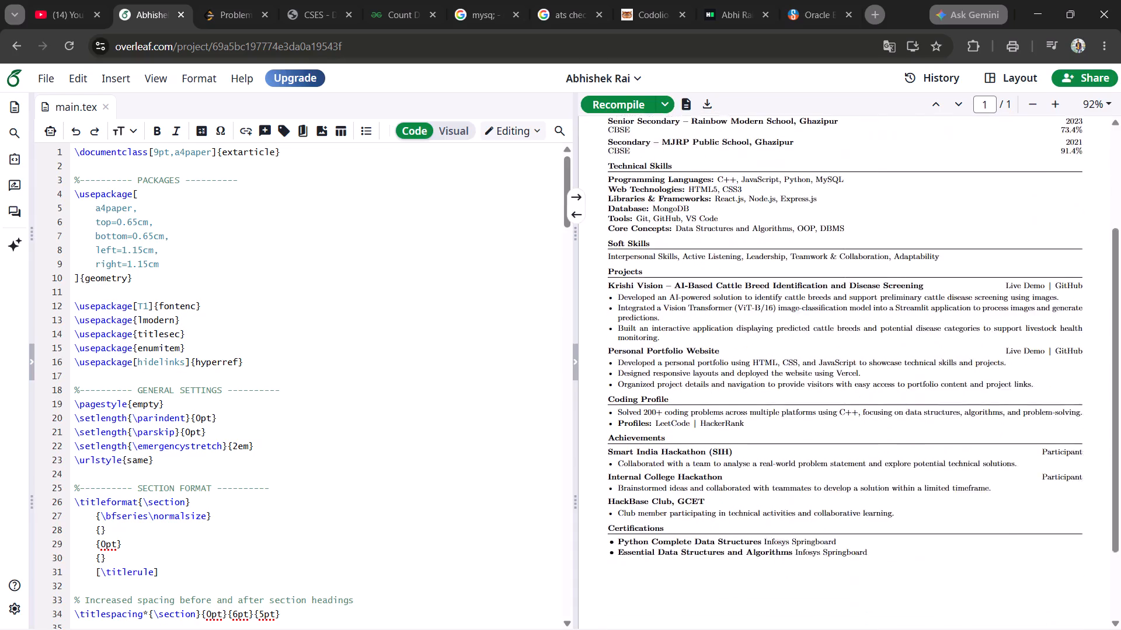
scroll(708, 351, "up", 4)
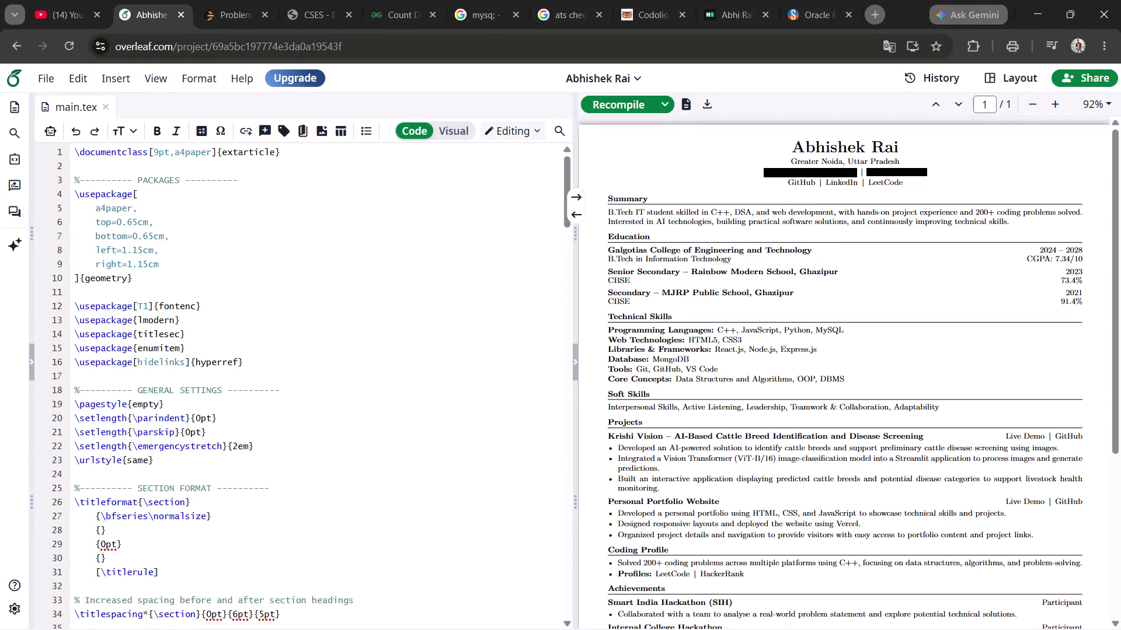
scroll(670, 511, "down", 1)
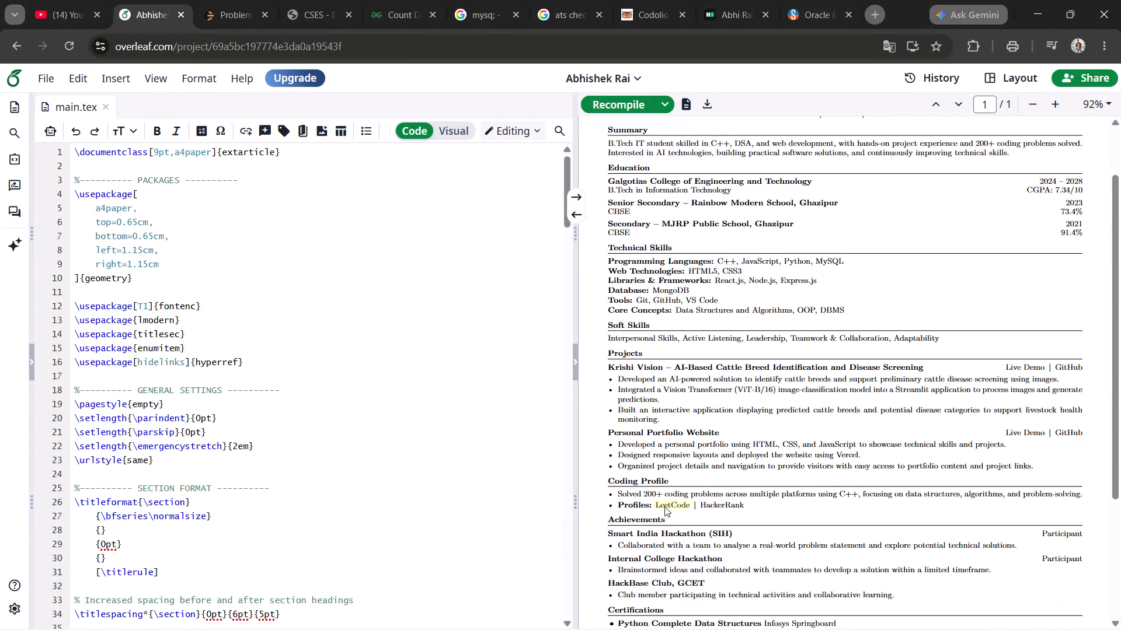
Review the compiled résumé PDF from the header through Certifications, examining the heading spacing, section content and remaining room on the page.
scroll(662, 505, "down", 2)
scroll(654, 480, "up", 2)
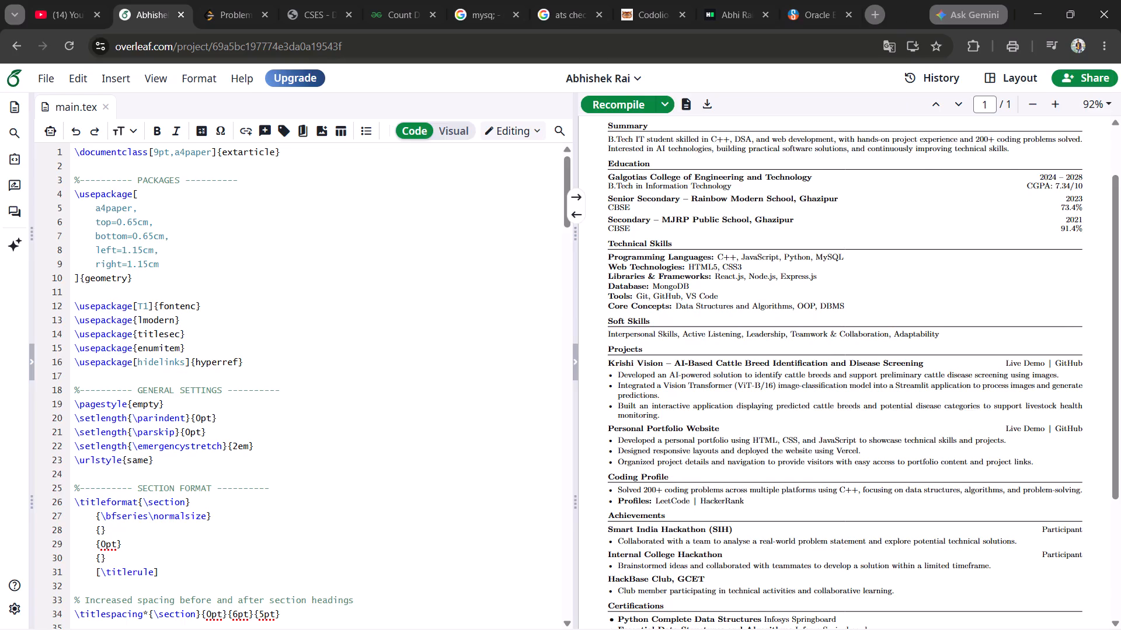
scroll(907, 371, "up", 5)
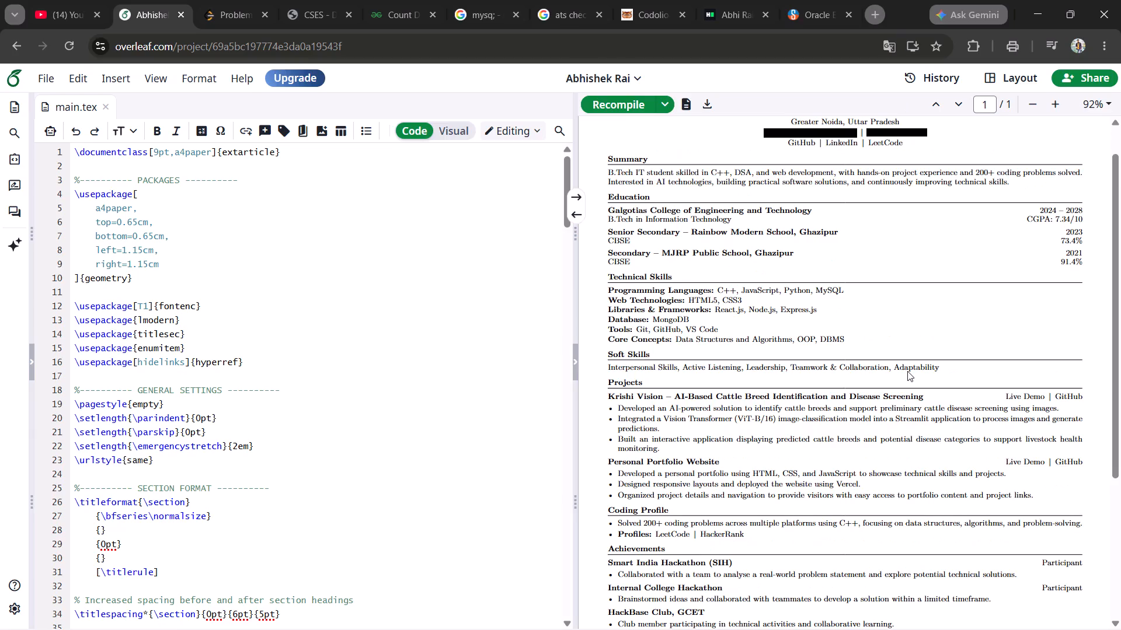
scroll(750, 243, "down", 2)
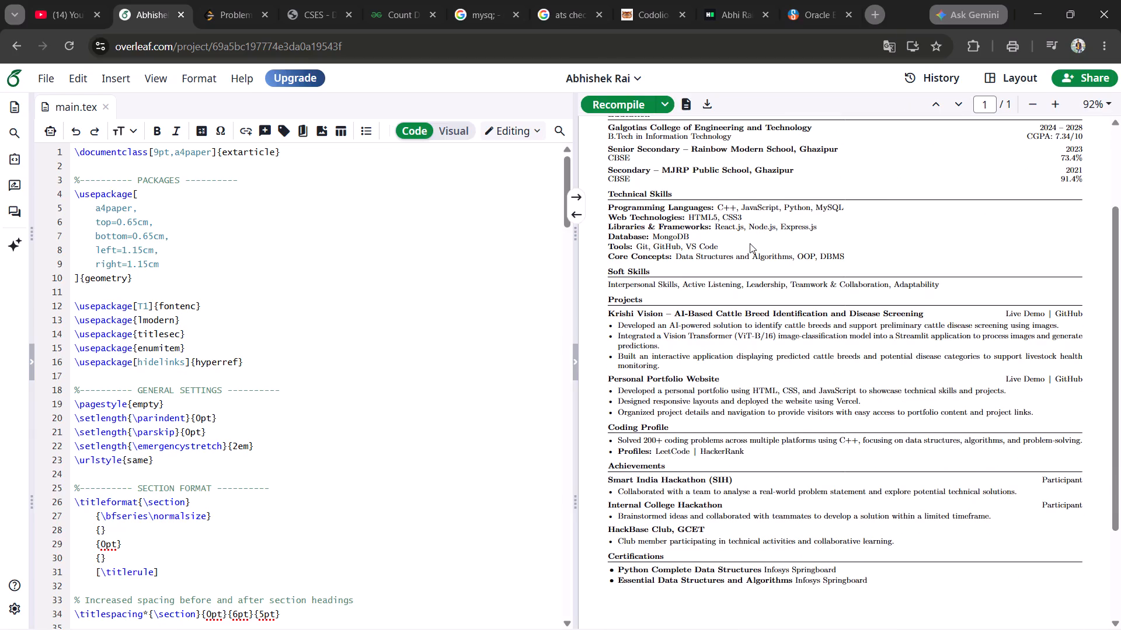
scroll(750, 243, "down", 2)
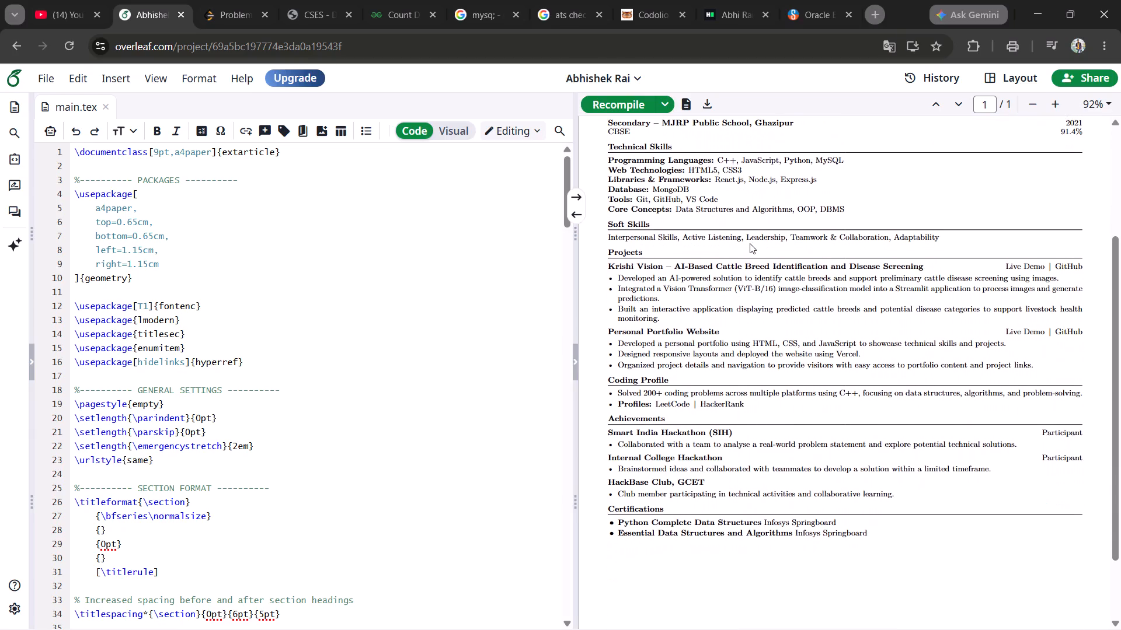
scroll(750, 243, "down", 3)
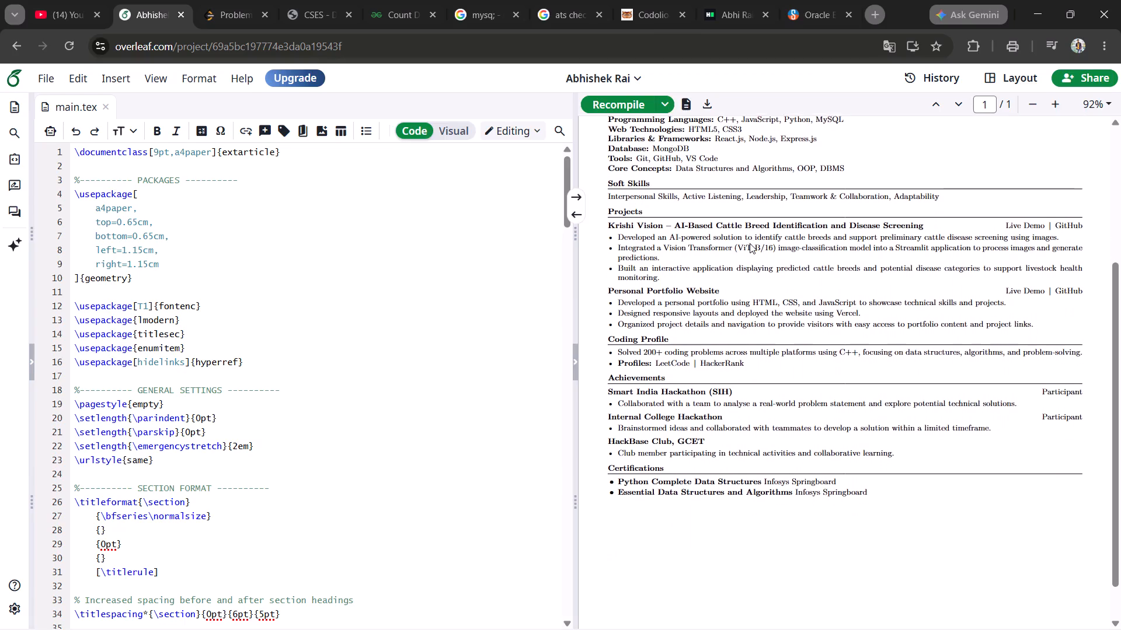
scroll(750, 243, "down", 3)
scroll(750, 243, "up", 6)
scroll(750, 243, "down", 3)
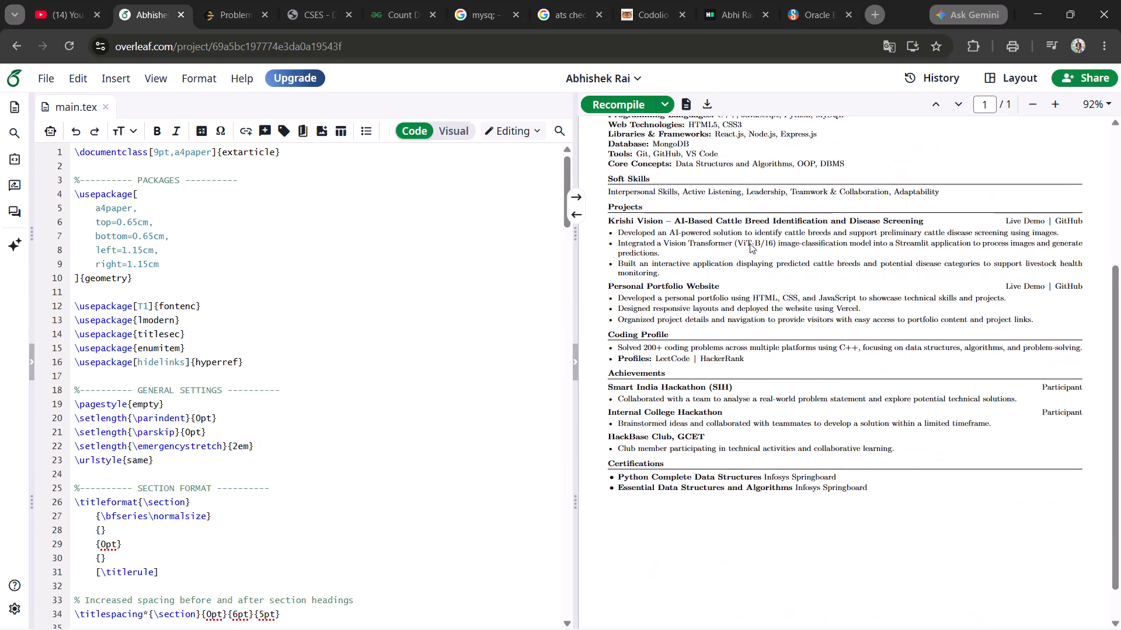
scroll(750, 243, "up", 2)
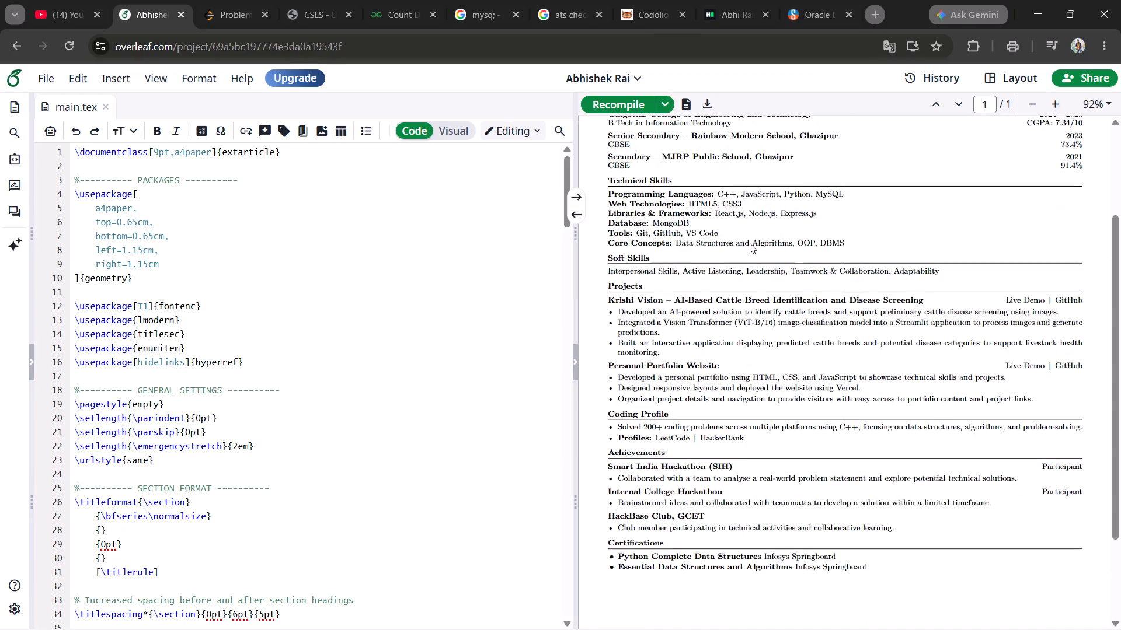
scroll(750, 243, "up", 4)
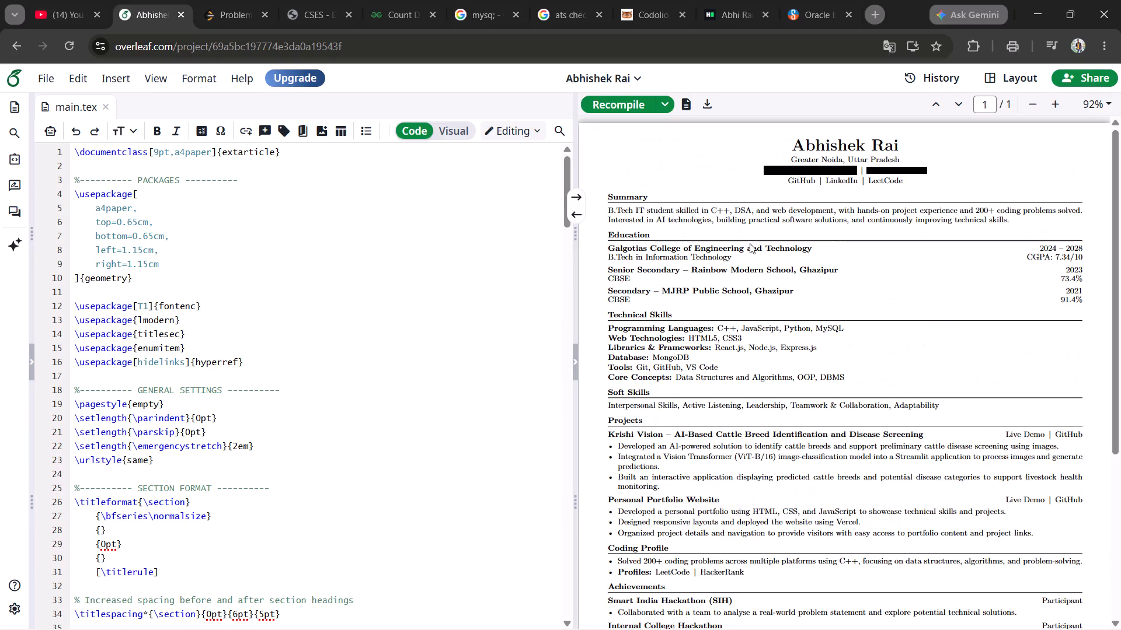
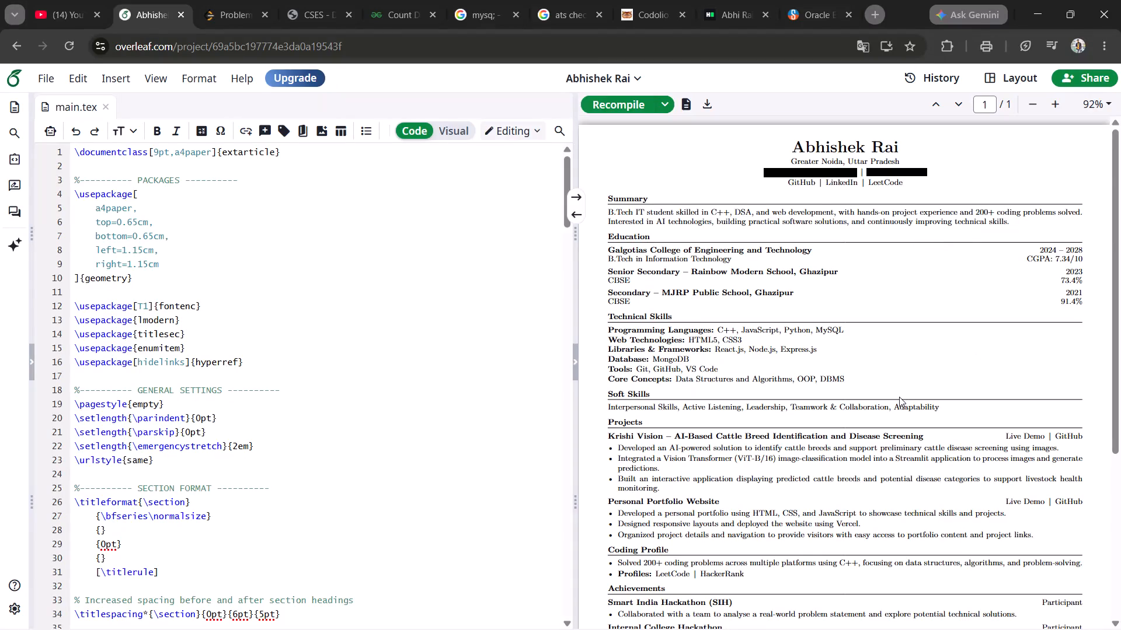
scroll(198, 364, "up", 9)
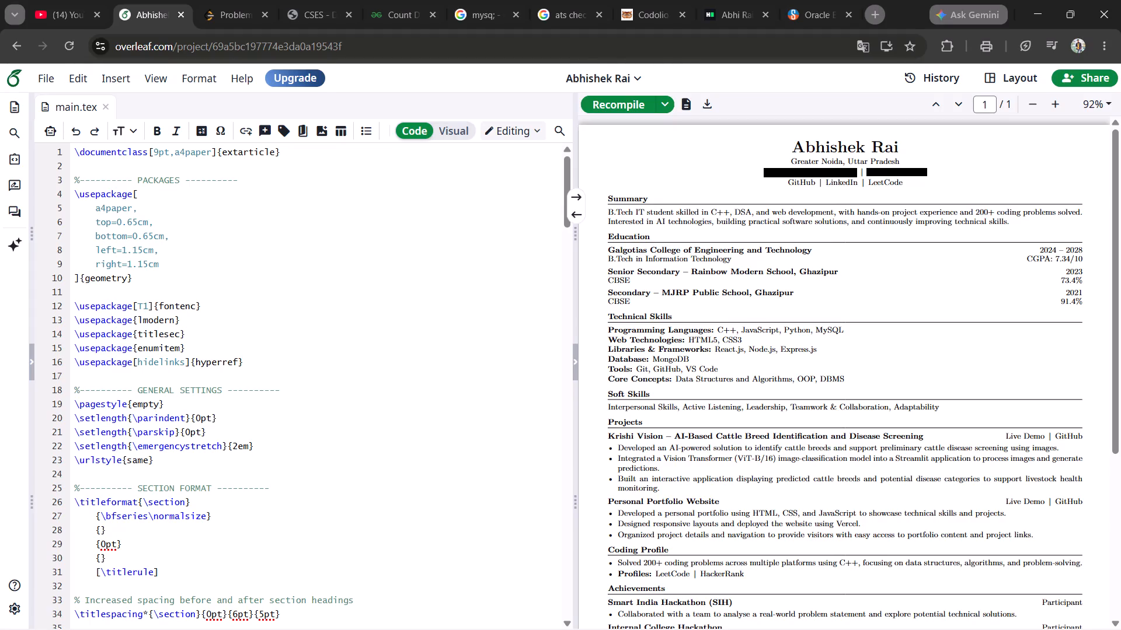
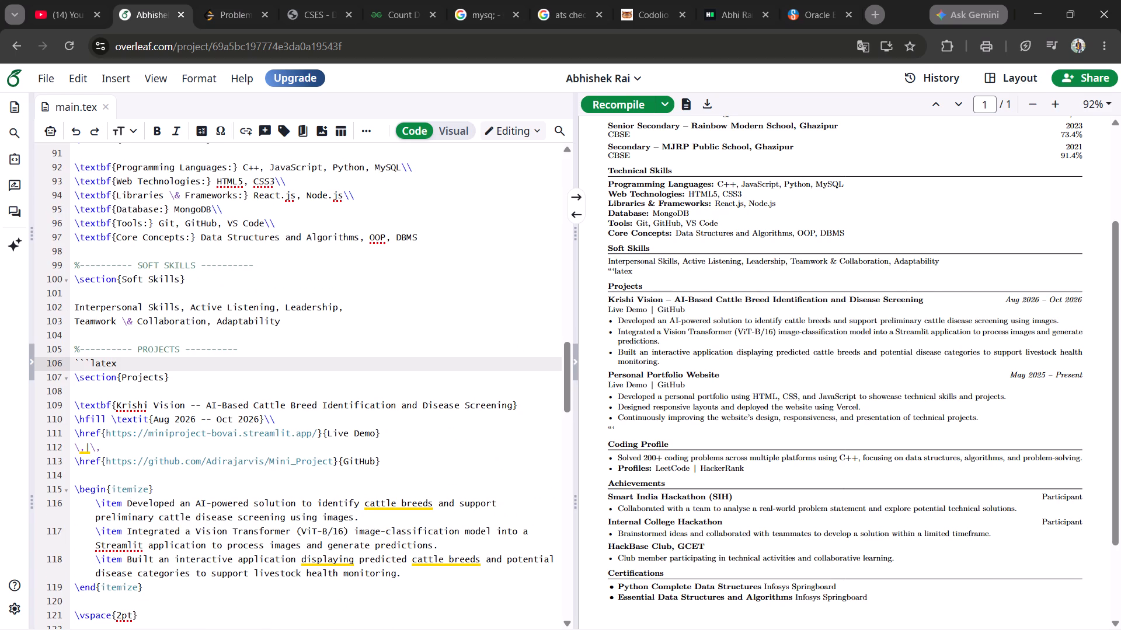
key("BackSpace")
key("BackSpace")
key("BackSpace")
key("BackSpace")
key("BackSpace")
key("BackSpace")
key("BackSpace")
key("BackSpace")
Delete the stray closing "```" line below the Personal Portfolio Website list.
scroll(147, 360, "down", 4)
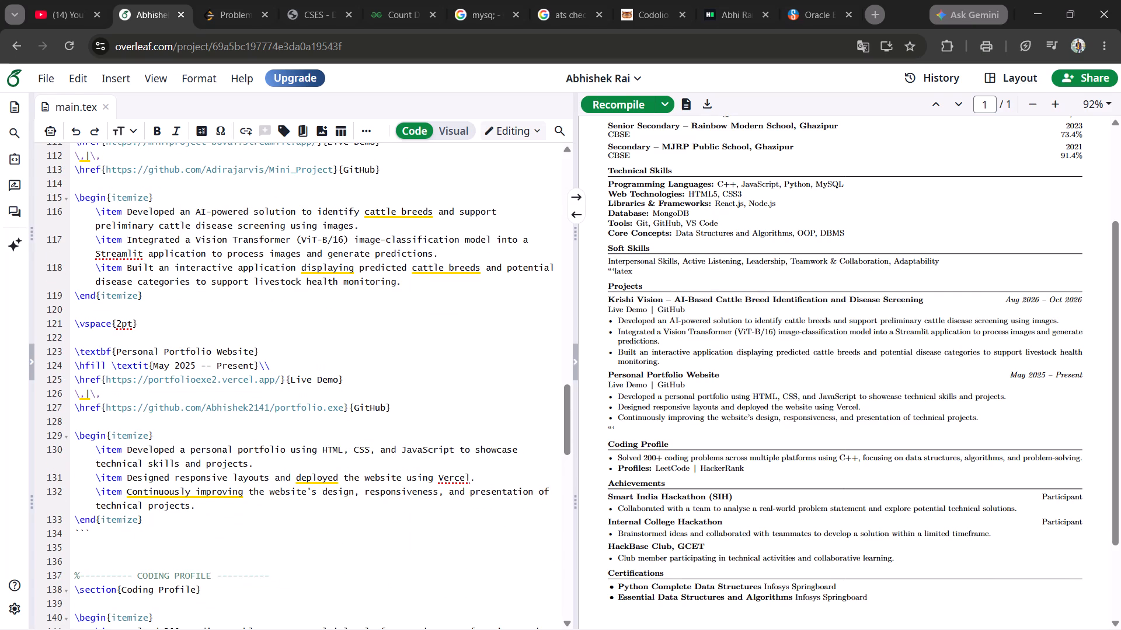
scroll(141, 379, "down", 1)
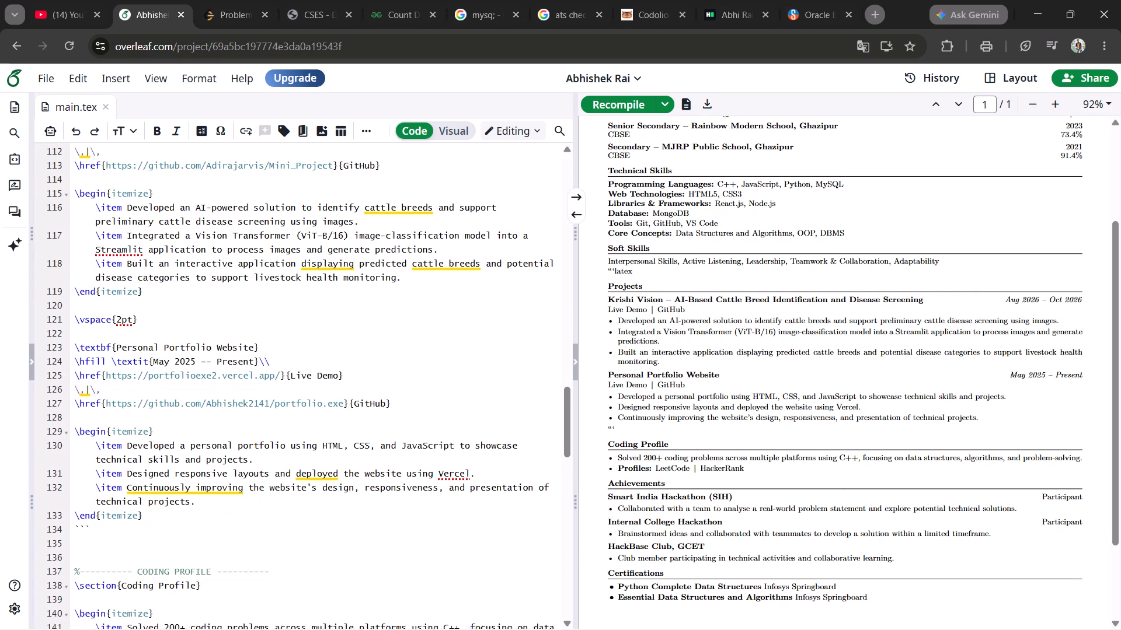
scroll(141, 380, "down", 1)
left_click(95, 383)
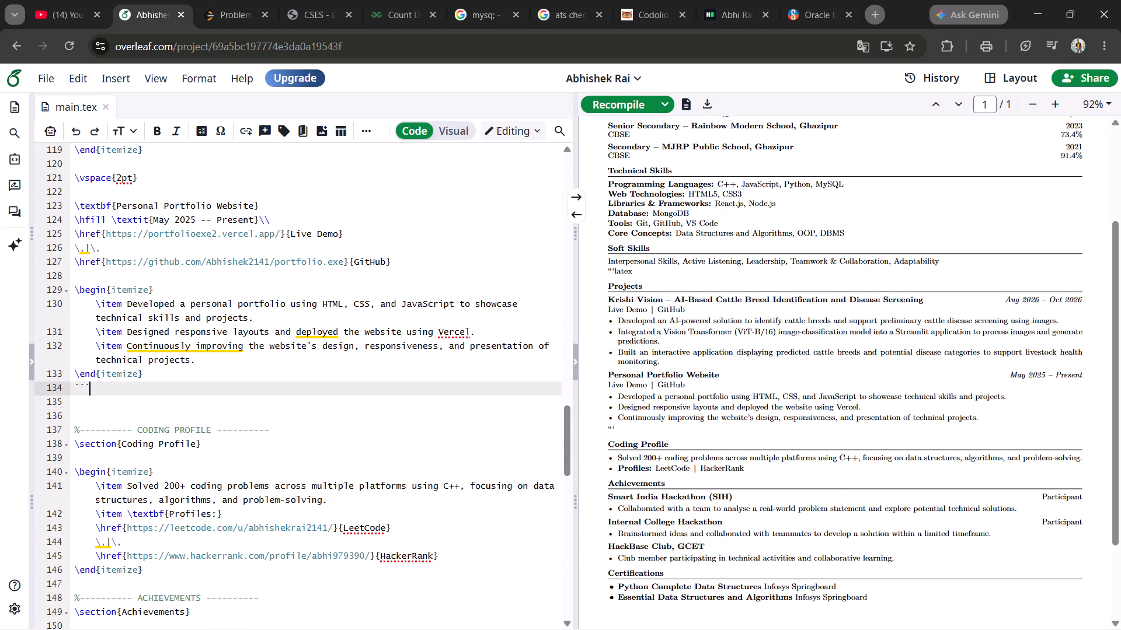
key("BackSpace")
key("BackSpace")
key("BackSpace")
key("BackSpace")
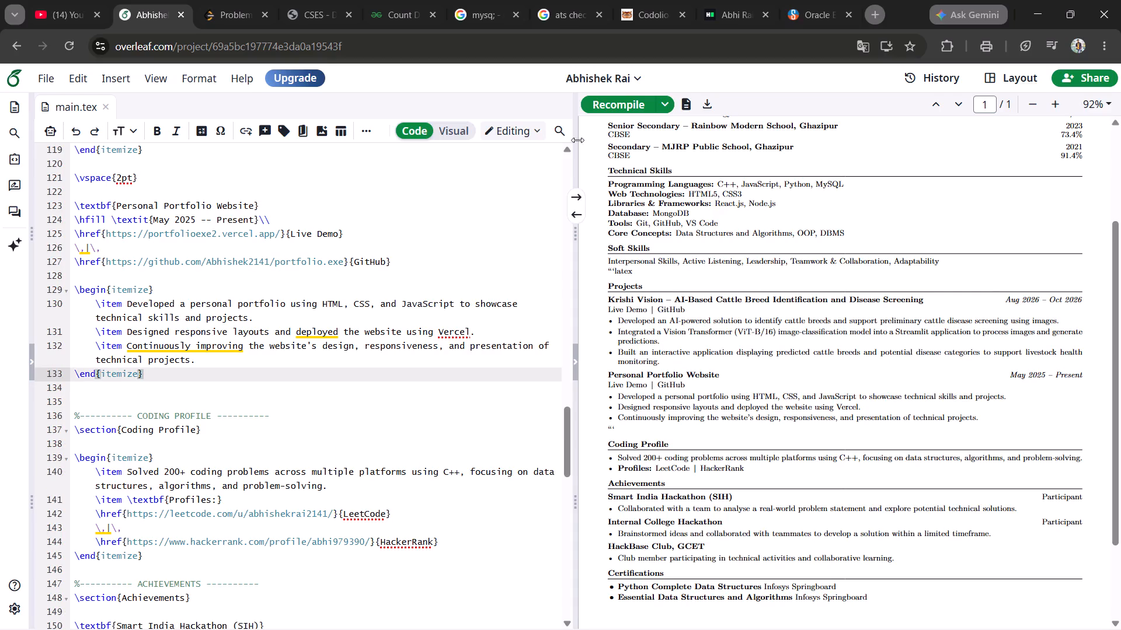
Recompile the resume and review the whole page in the PDF preview.
left_click(617, 100)
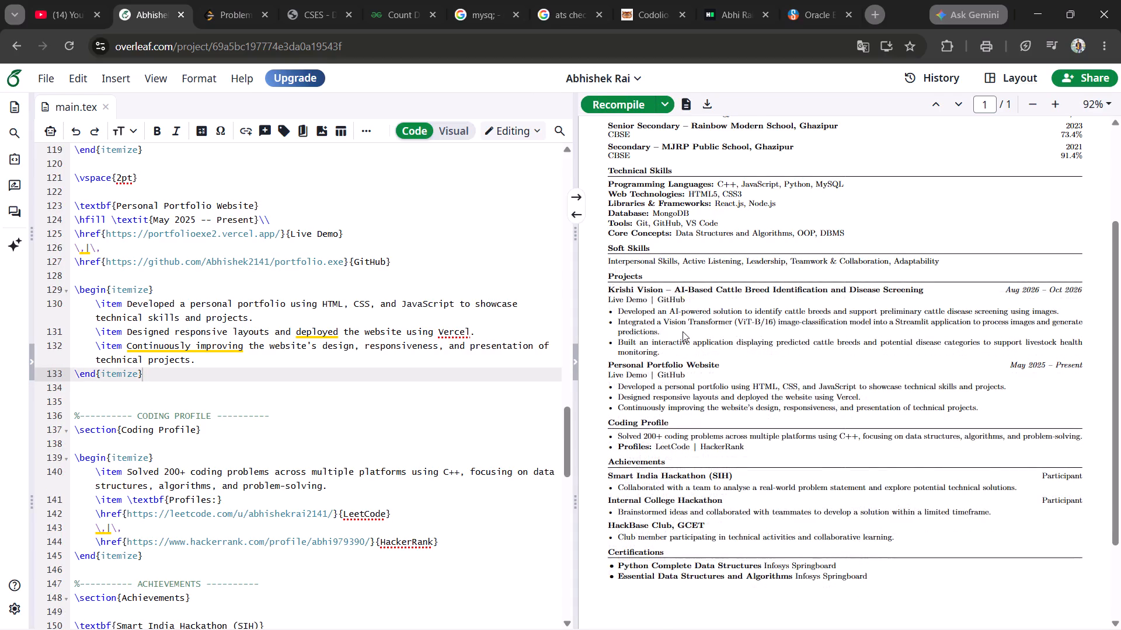
scroll(683, 331, "up", 2)
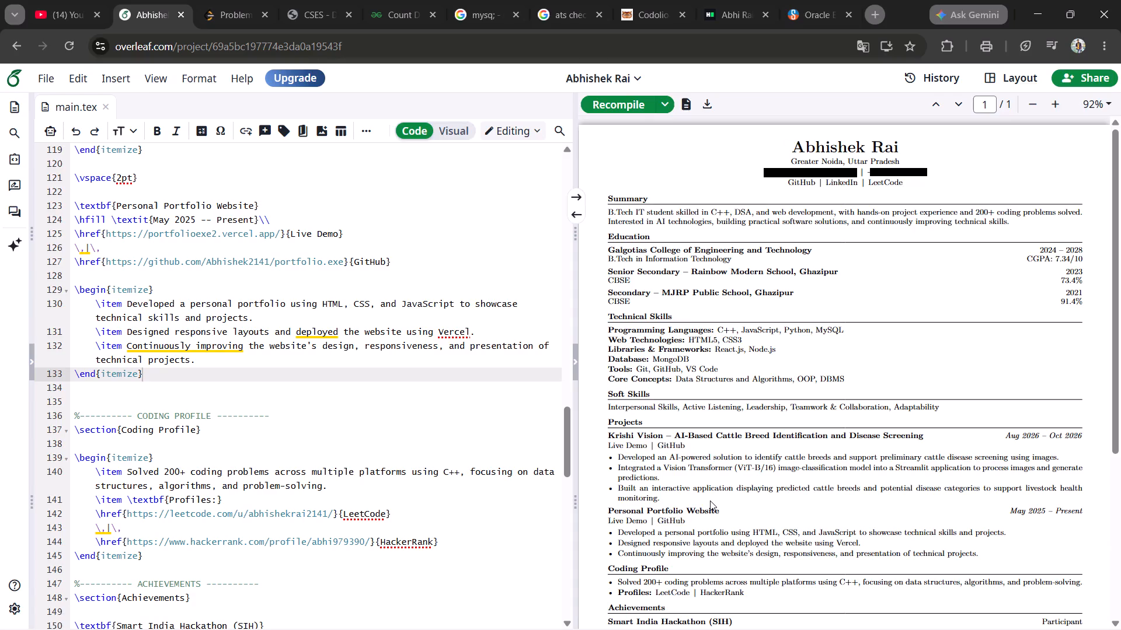
scroll(710, 501, "down", 4)
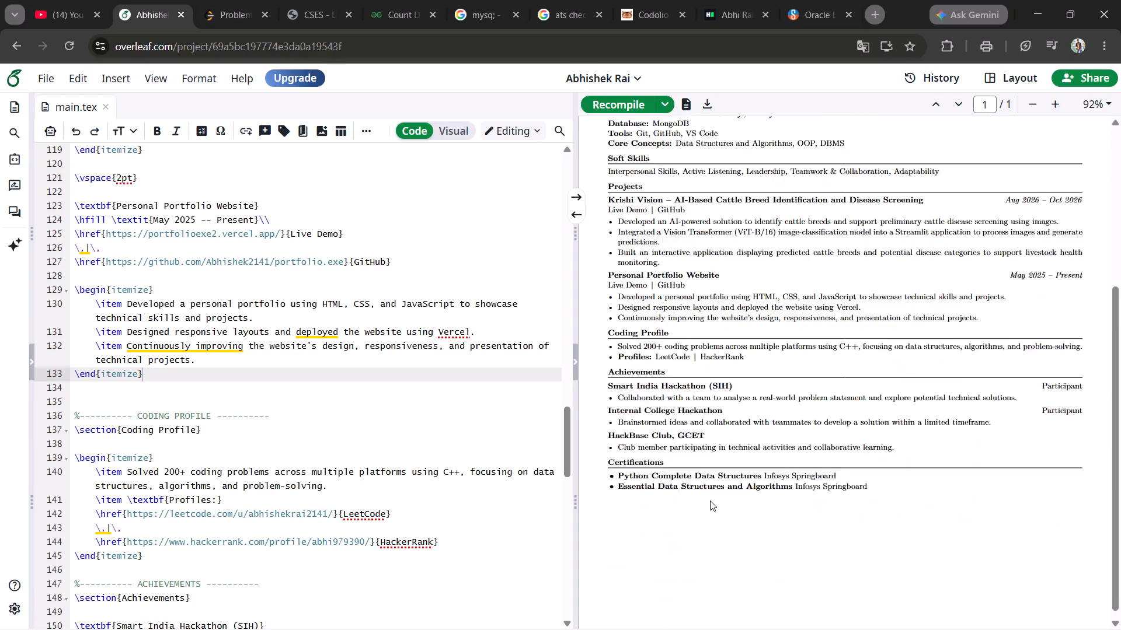
scroll(710, 501, "up", 4)
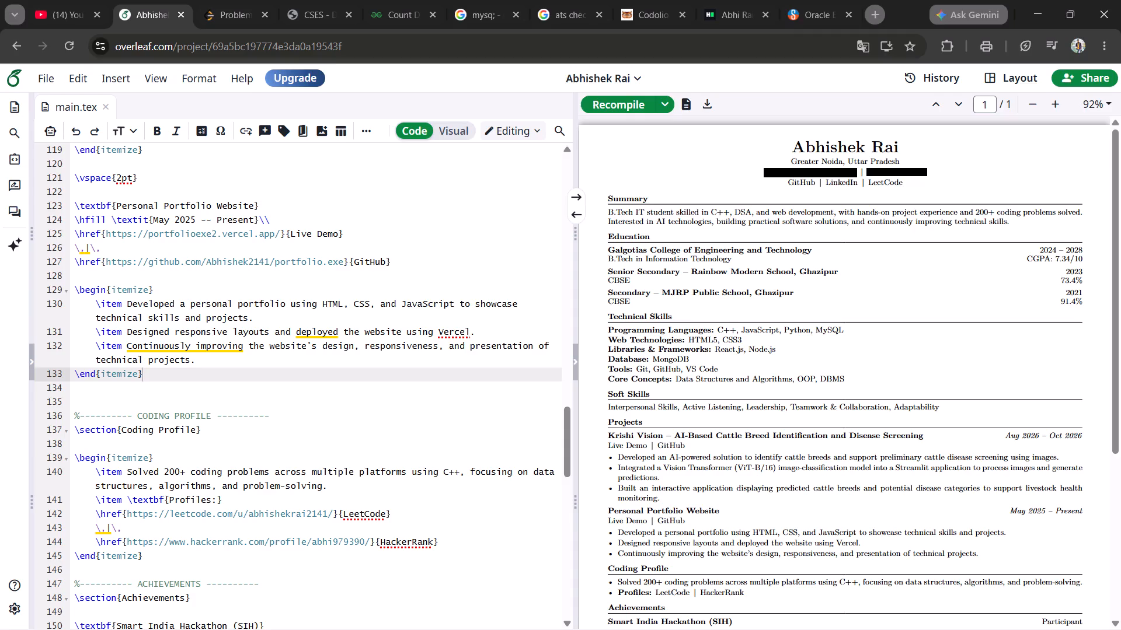
Delete the "Database: MongoDB" line from the Technical Skills section.
scroll(325, 441, "down", 2)
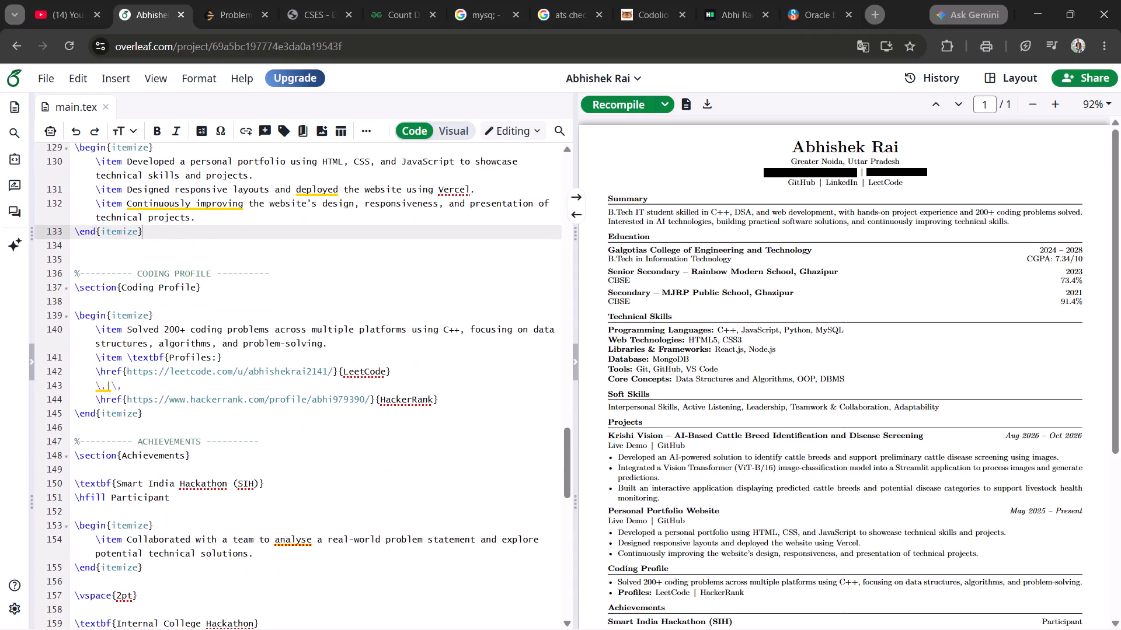
scroll(325, 453, "up", 2)
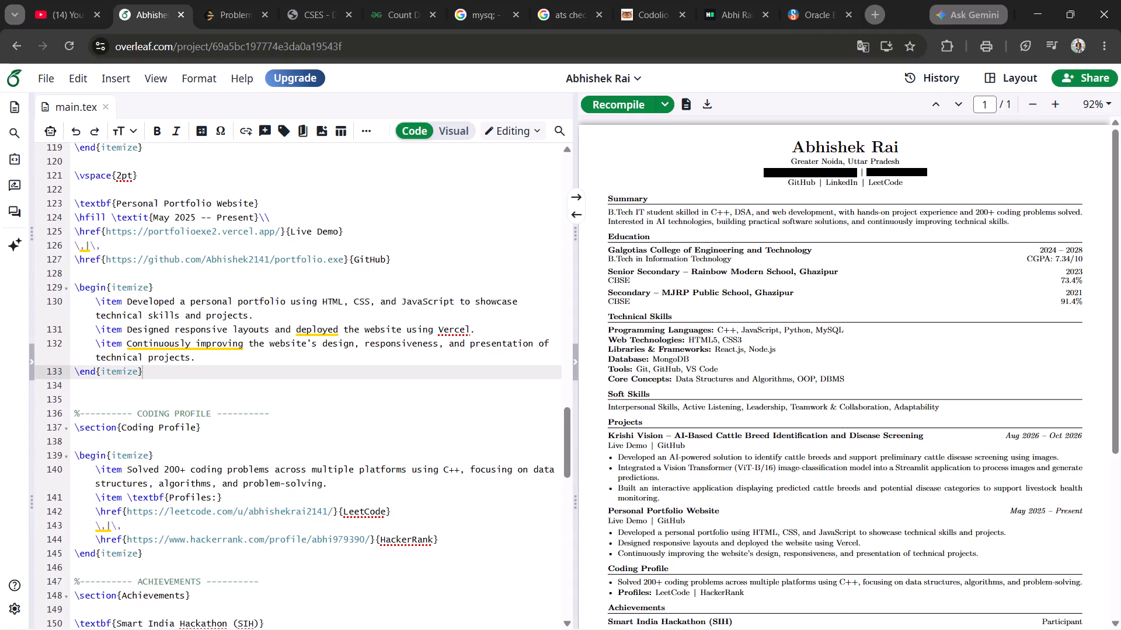
scroll(321, 470, "up", 3)
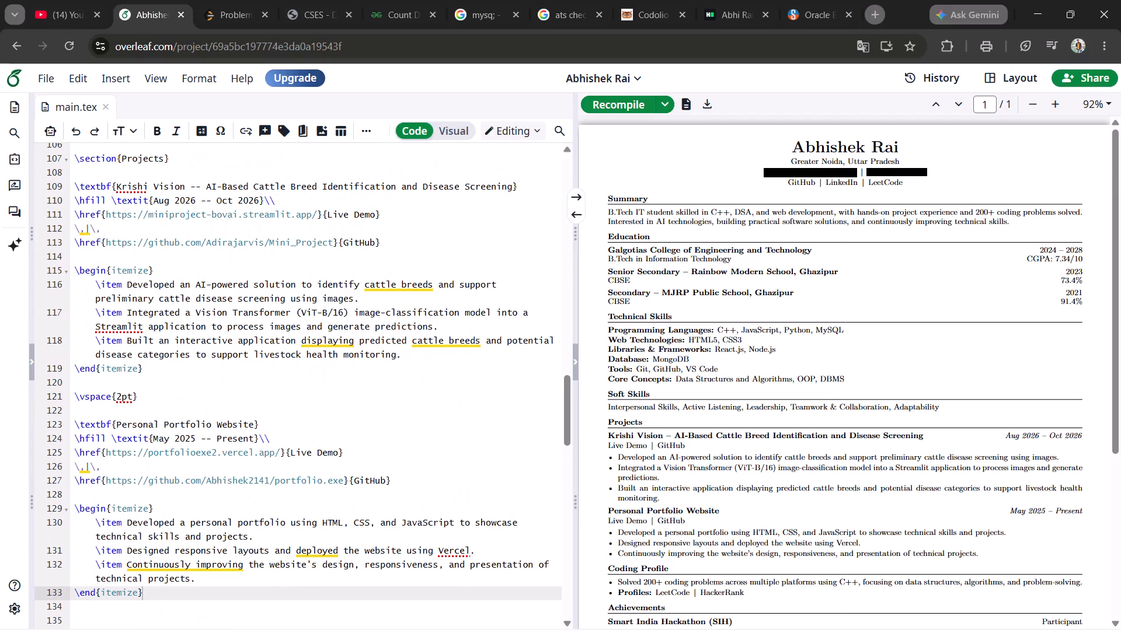
scroll(319, 473, "up", 1)
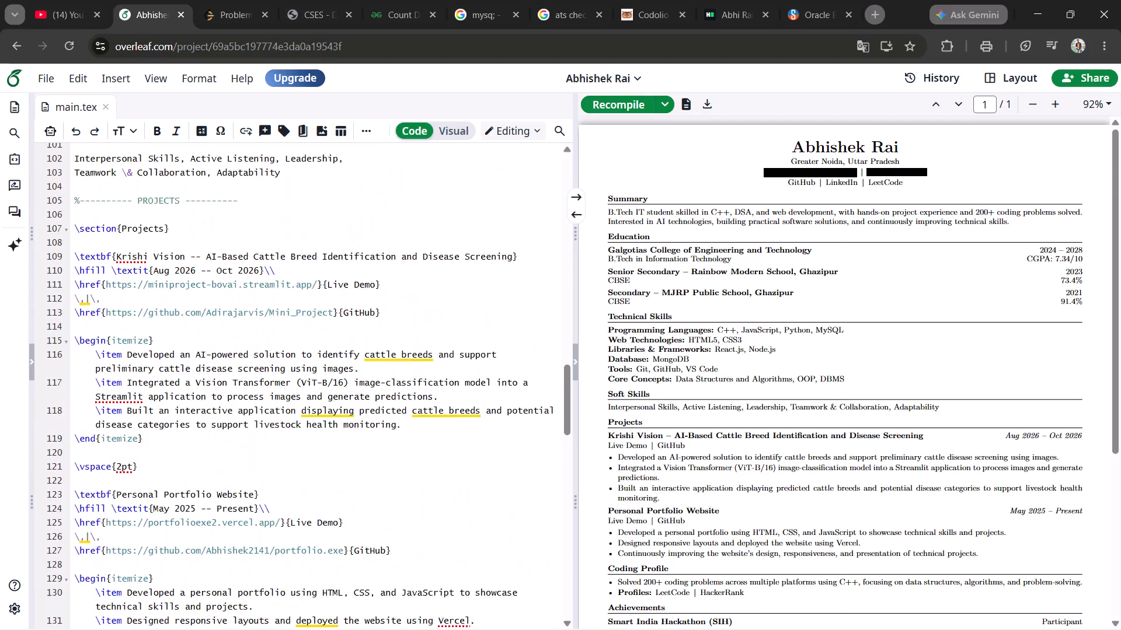
scroll(319, 473, "up", 6)
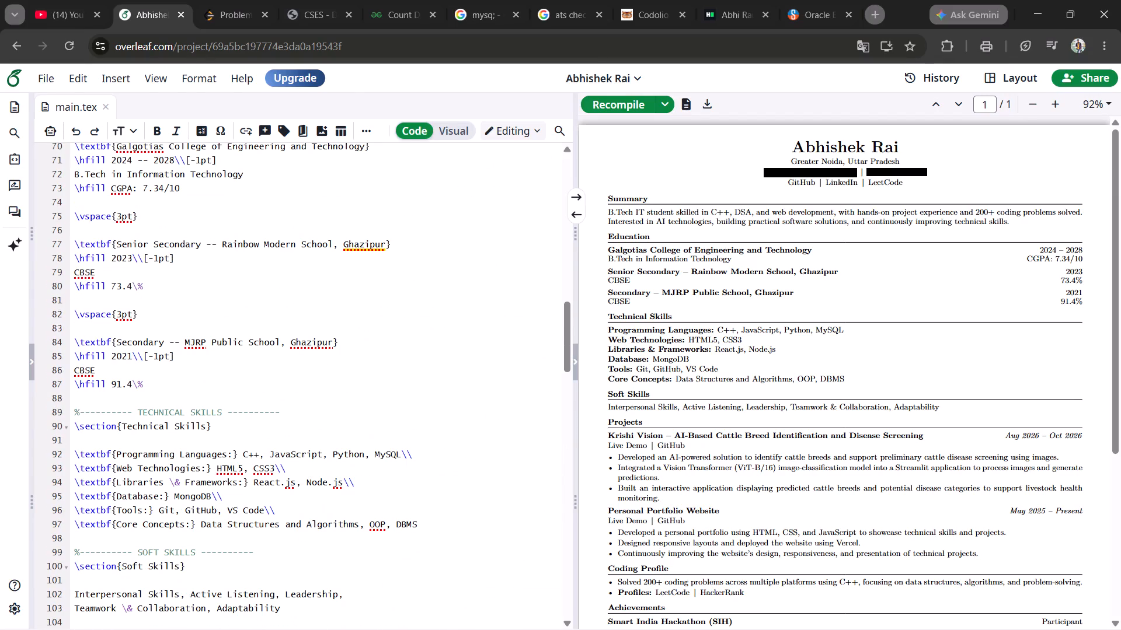
left_click_drag(231, 499, 50, 498)
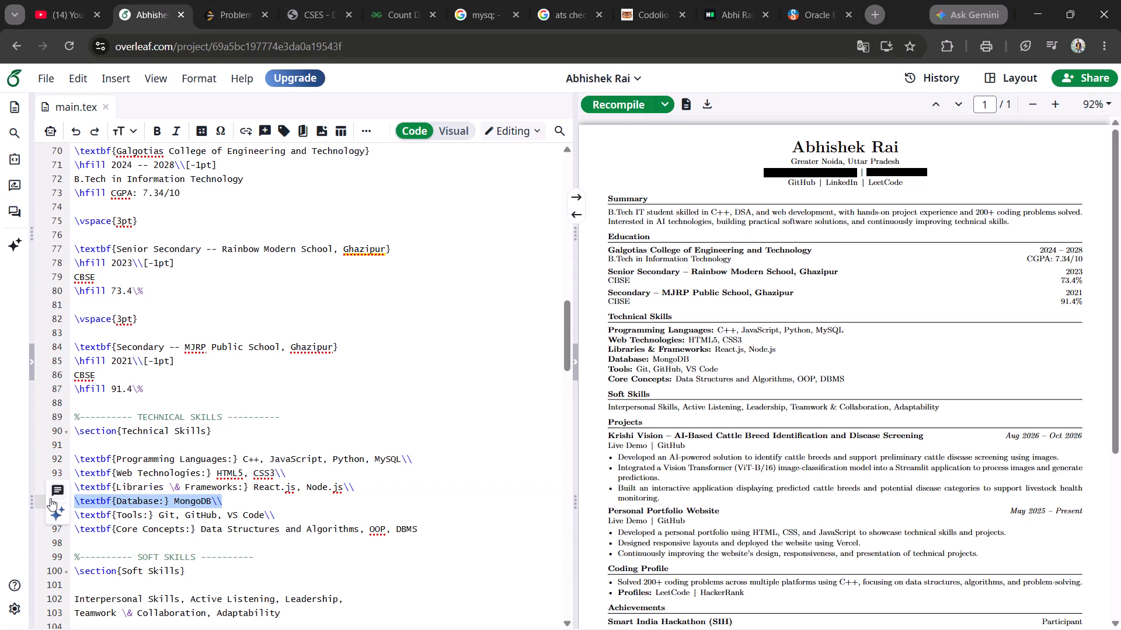
key("BackSpace")
key("BackSpace")
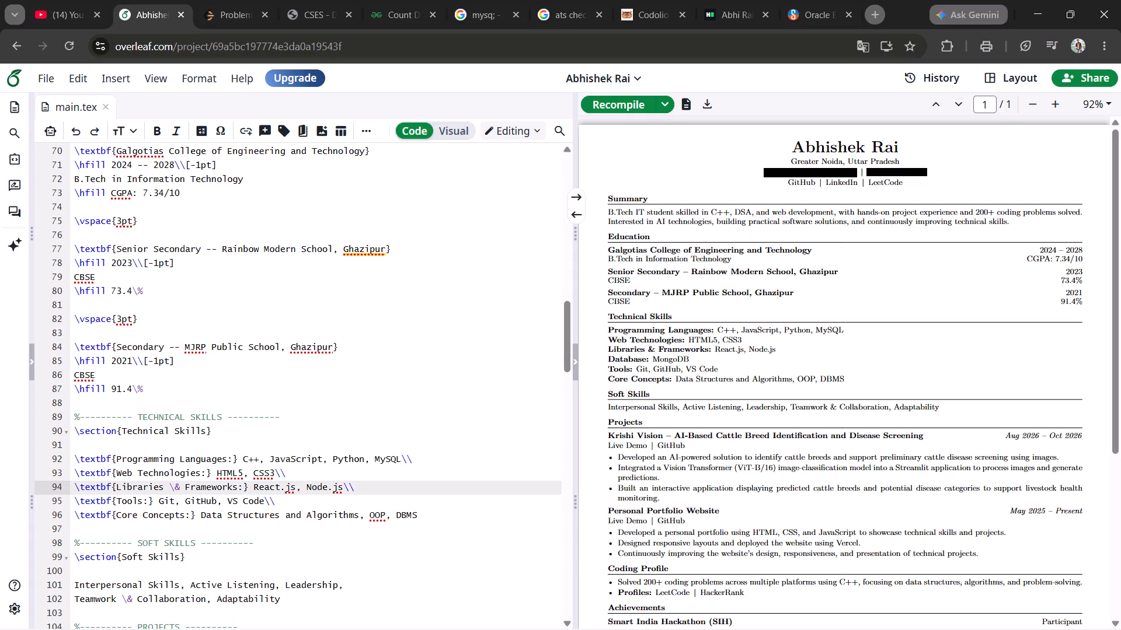
Recompile the resume and check the page in the PDF preview.
left_click(614, 108)
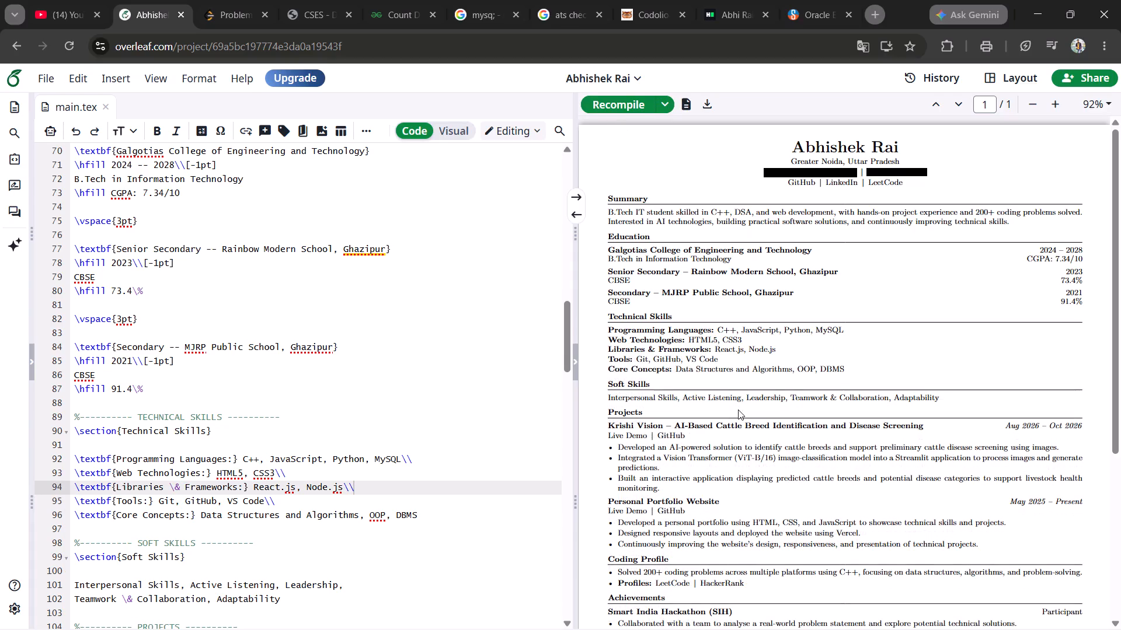
scroll(739, 409, "down", 1)
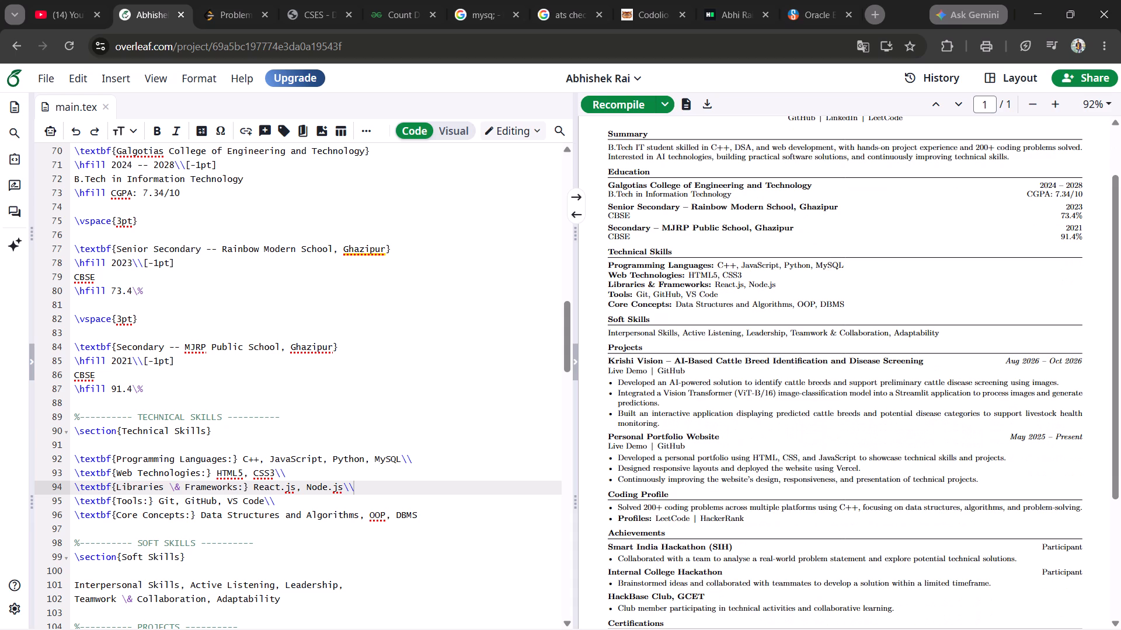
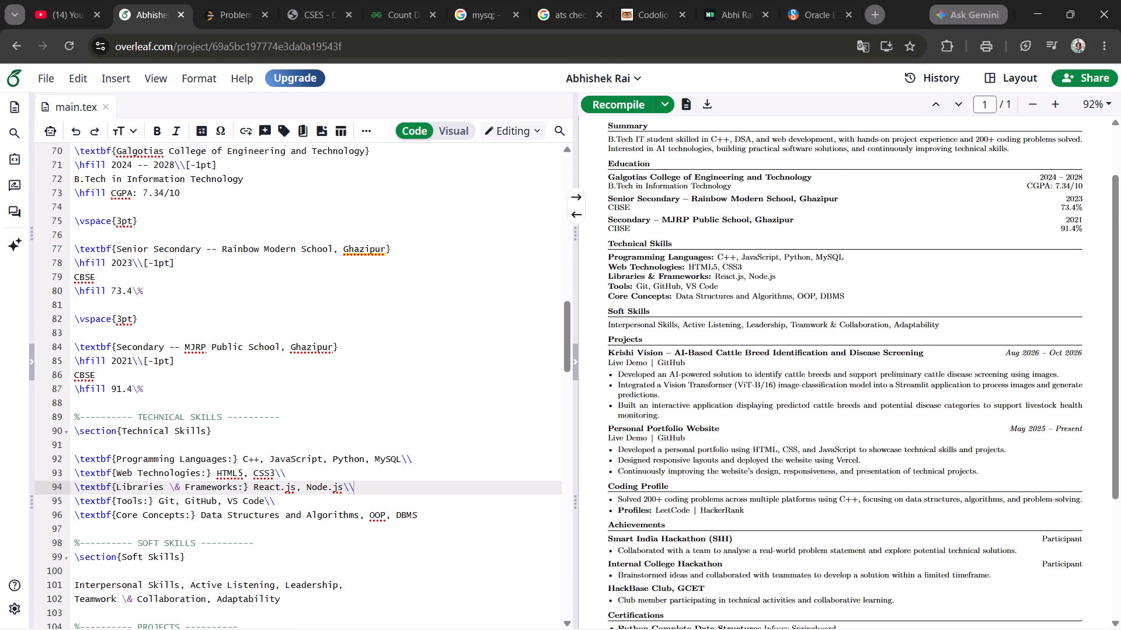
Replace "Git, GitHub," with "vercel,github," in the Tools line of the Technical Skills section and recompile the resume.
left_click(224, 503)
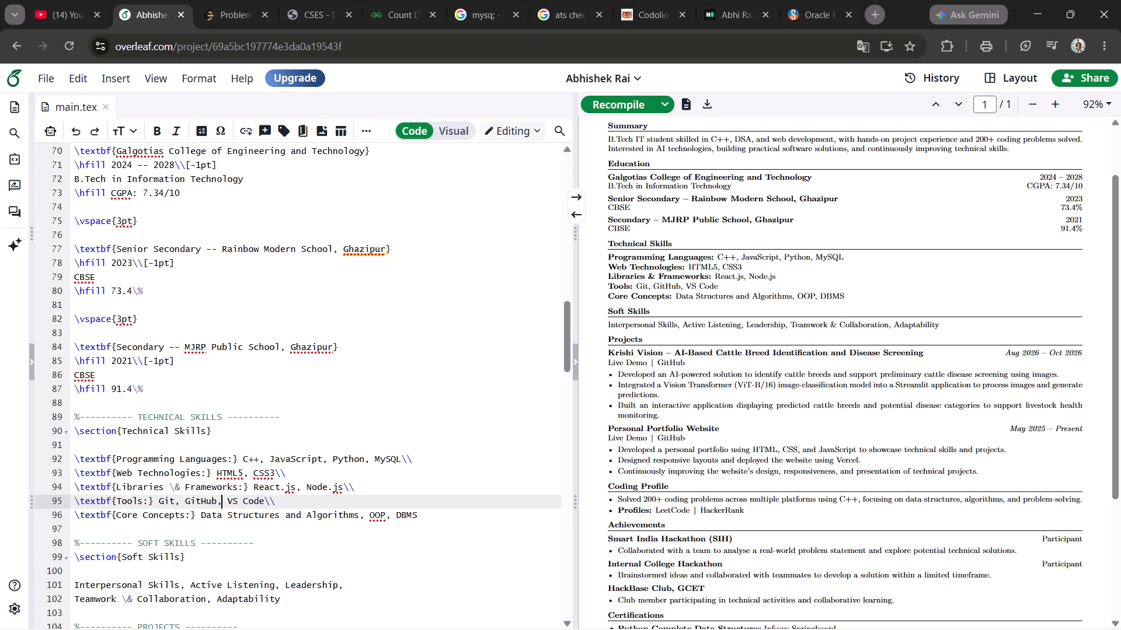
key("BackSpace")
key("BackSpace")
key("BackSpace")
key("BackSpace")
key("BackSpace")
key("BackSpace")
key("BackSpace")
key("BackSpace")
key("BackSpace")
key("BackSpace")
key("BackSpace")
key("BackSpace")
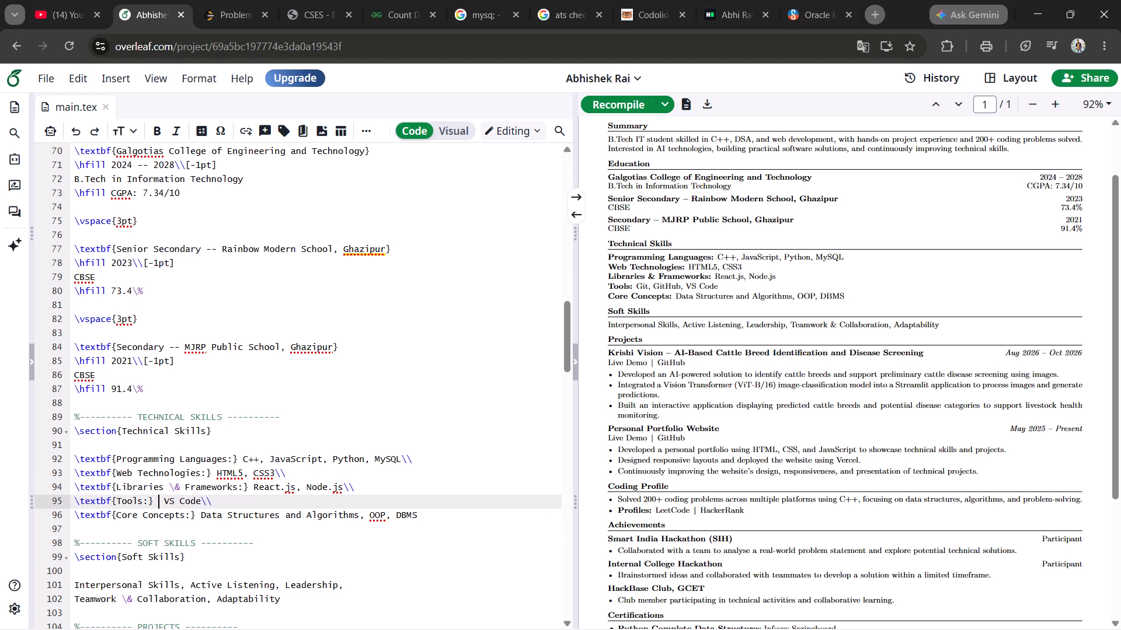
type("vece")
key("BackSpace")
key("BackSpace")
type("rcel,")
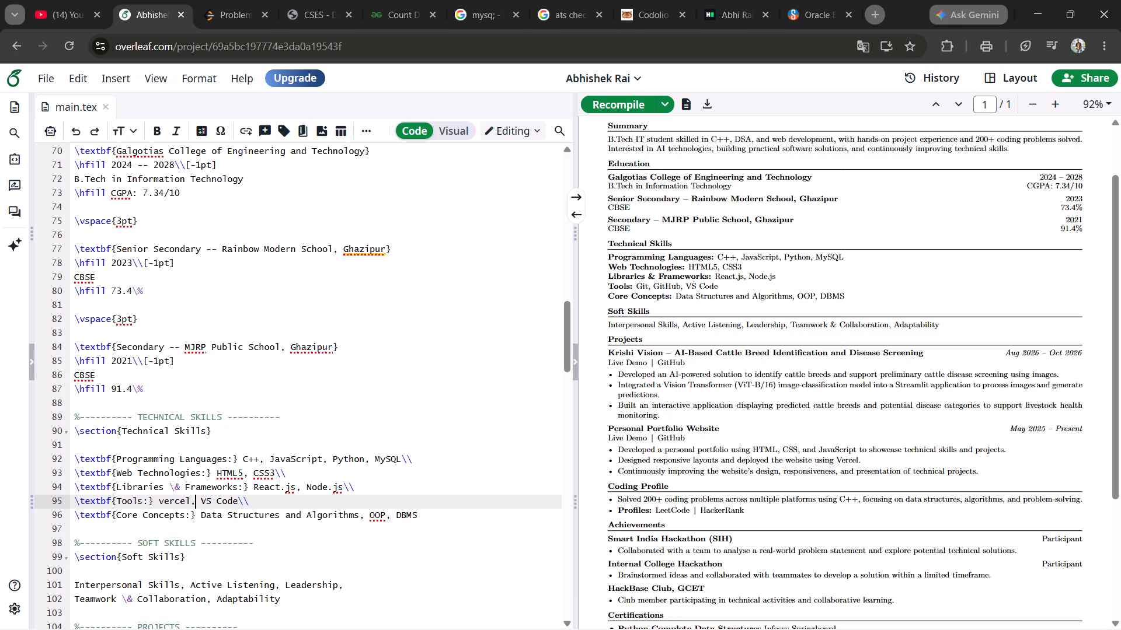
type("git")
type("hub,")
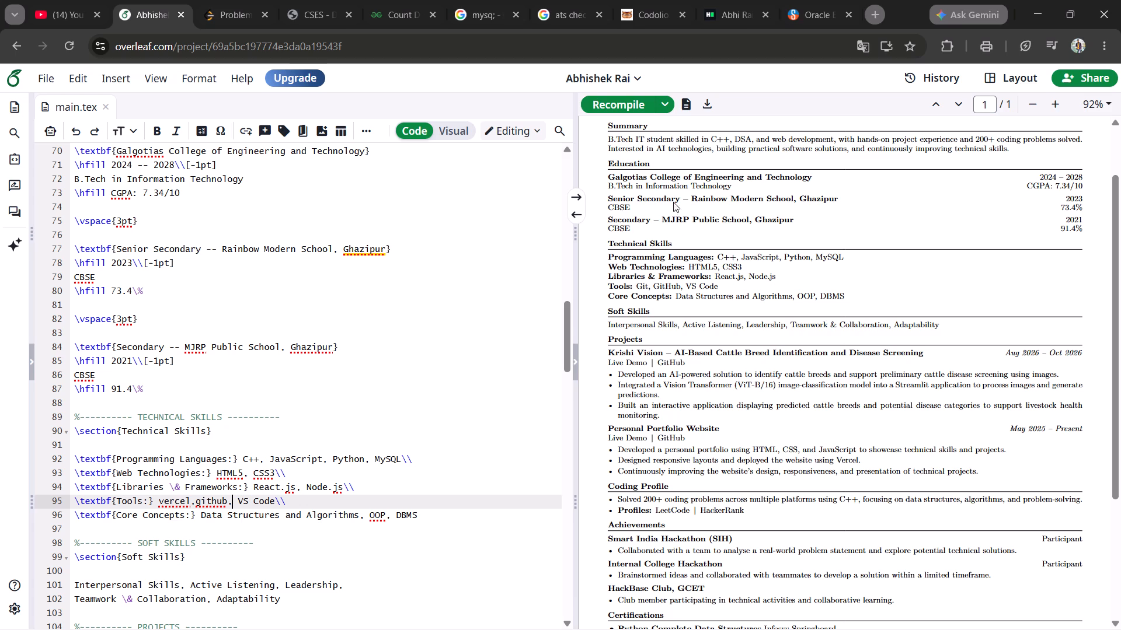
left_click(612, 101)
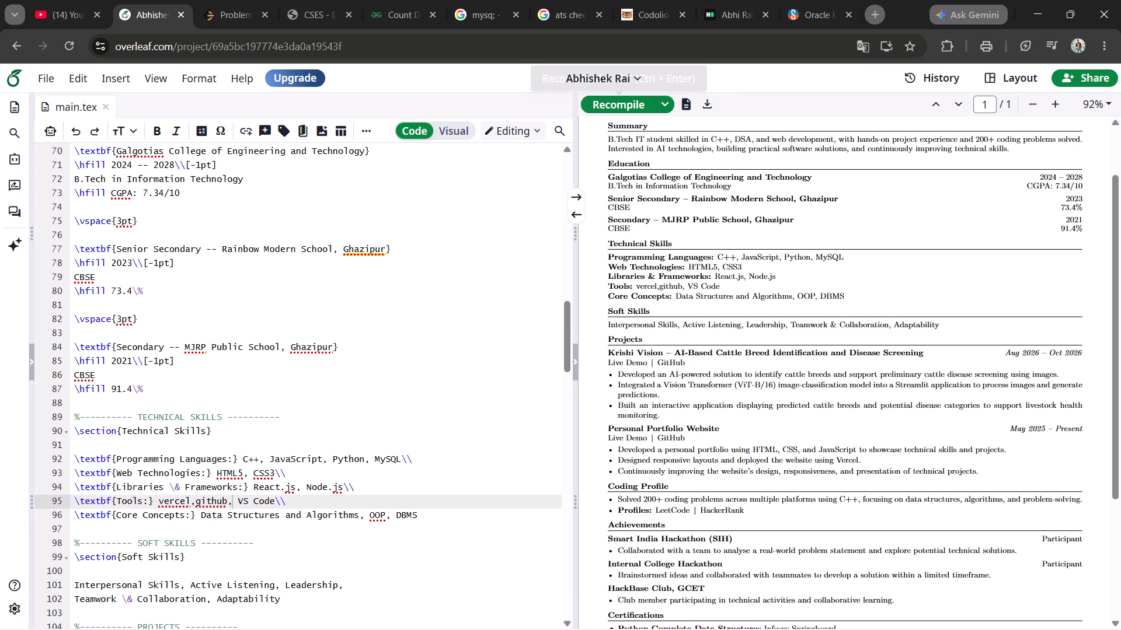
Capitalise the first two entries of the Tools line so they read "Vercel,Github".
left_click(163, 503)
key("BackSpace")
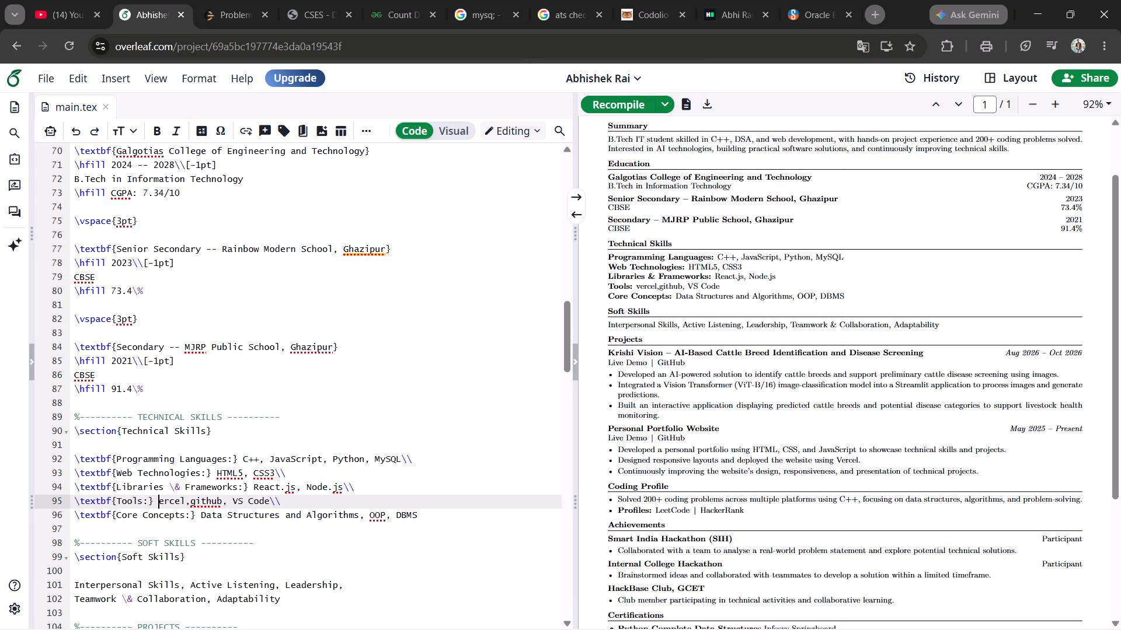
key("shift+v")
key("Right")
key("Right")
key("Right")
key("Right")
key("Right")
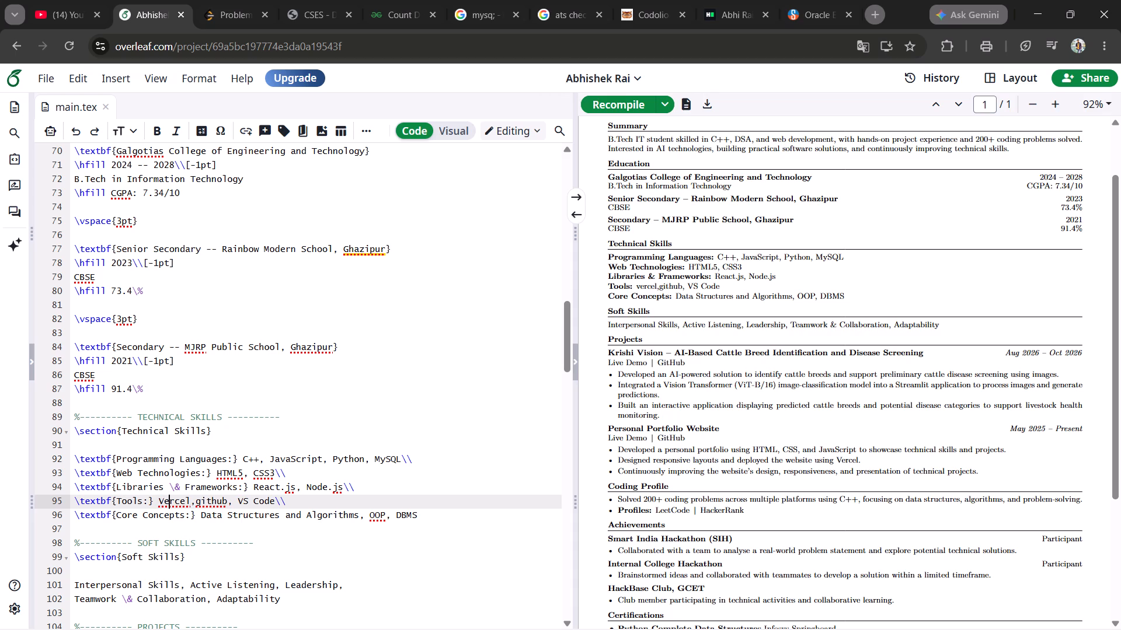
key("Right")
key("Right")
key("BackSpace")
key("shift+g")
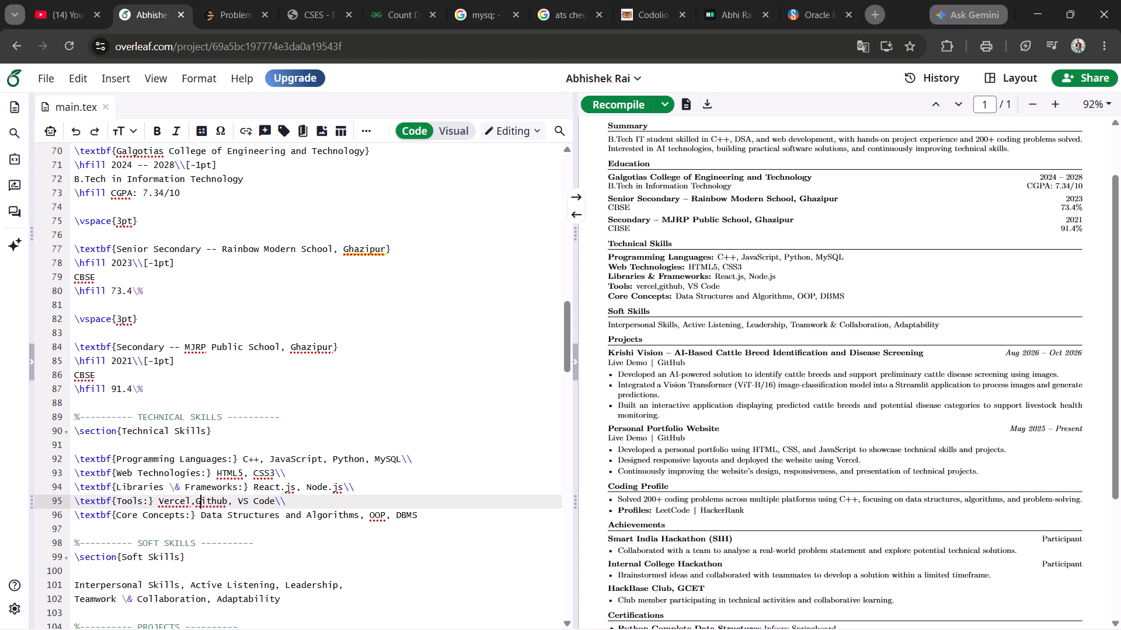
Recompile the resume and review the whole page in the PDF preview.
left_click(617, 104)
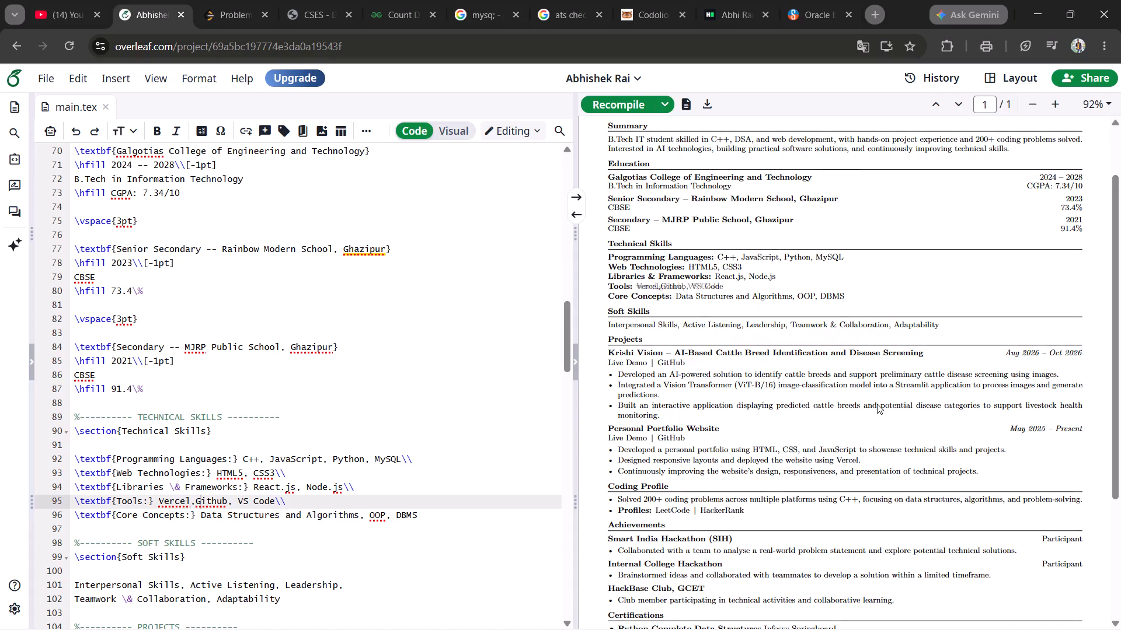
scroll(877, 404, "up", 2)
scroll(877, 404, "down", 1)
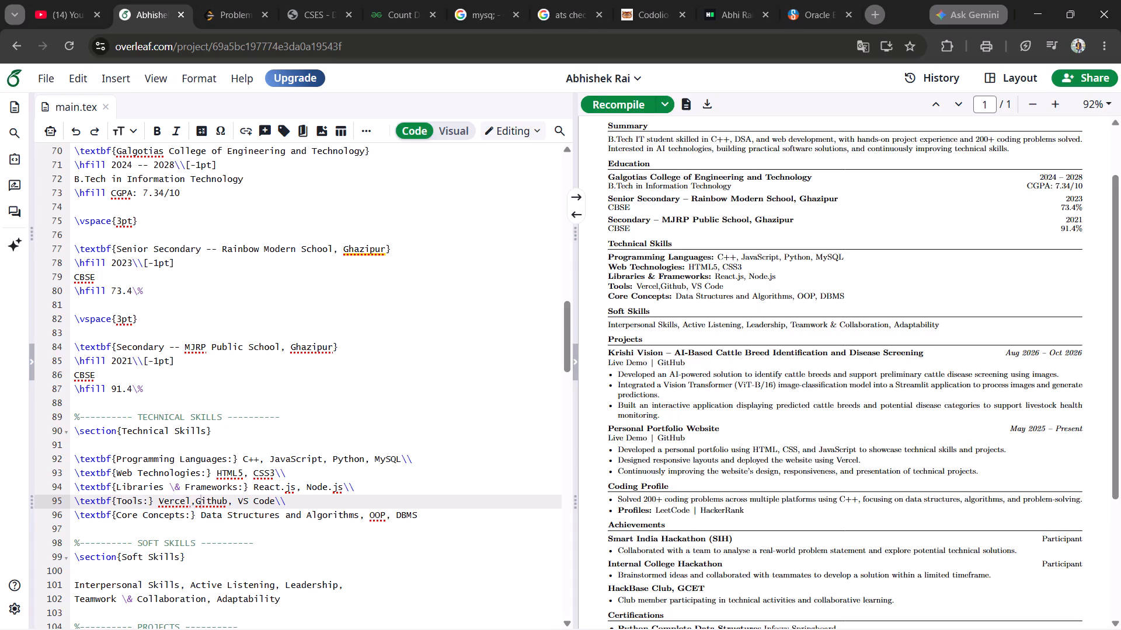
scroll(878, 437, "down", 5)
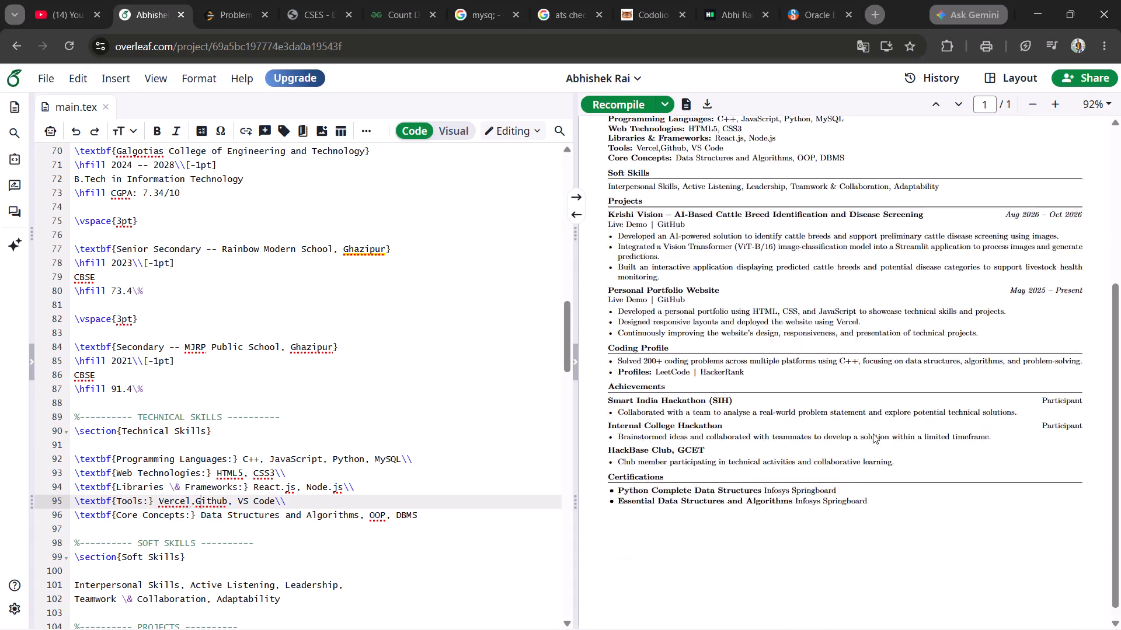
scroll(873, 433, "down", 1)
scroll(874, 395, "up", 5)
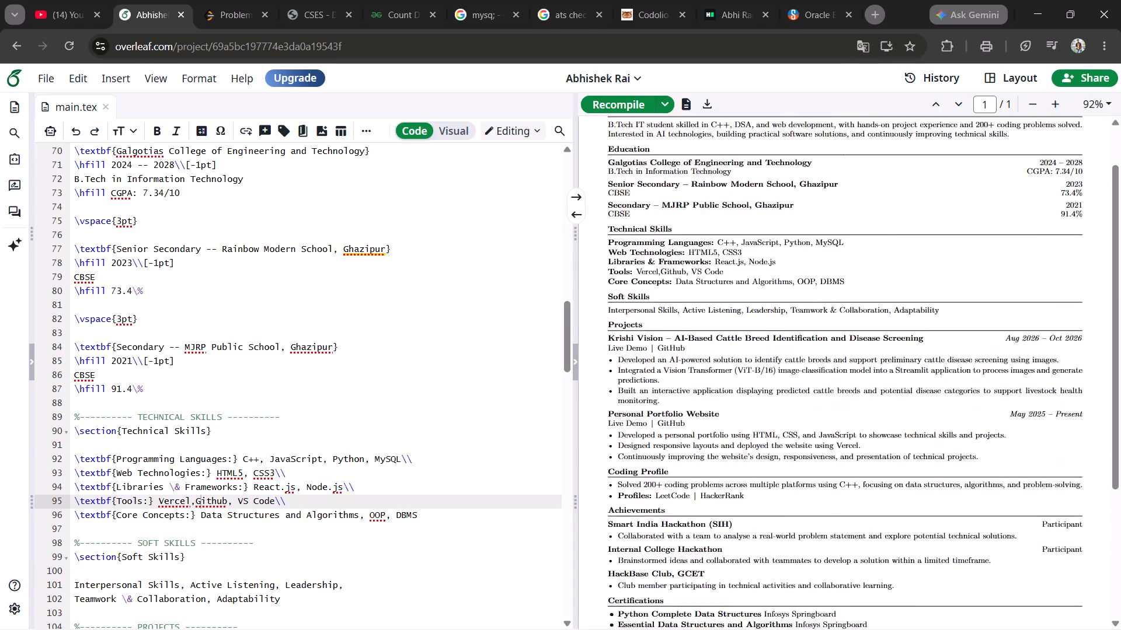
scroll(867, 392, "up", 3)
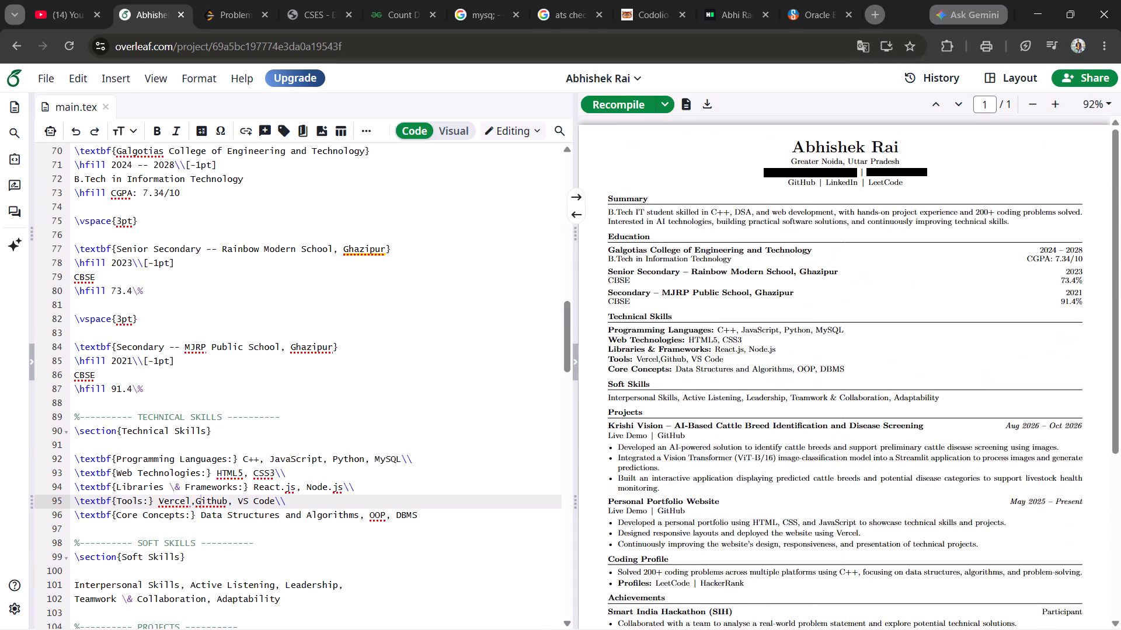